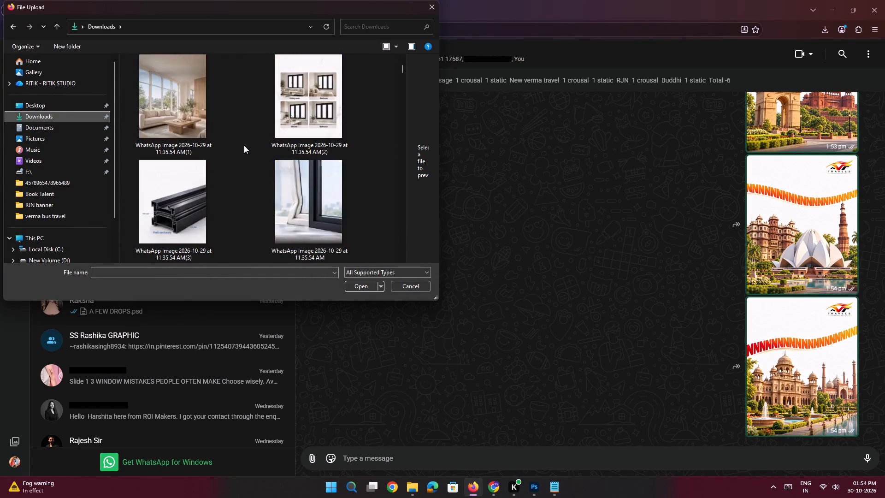
Check the older image thumbnails in the Downloads folder for any travel posters still to be sent to the group chat.
scroll(244, 145, "down", 14)
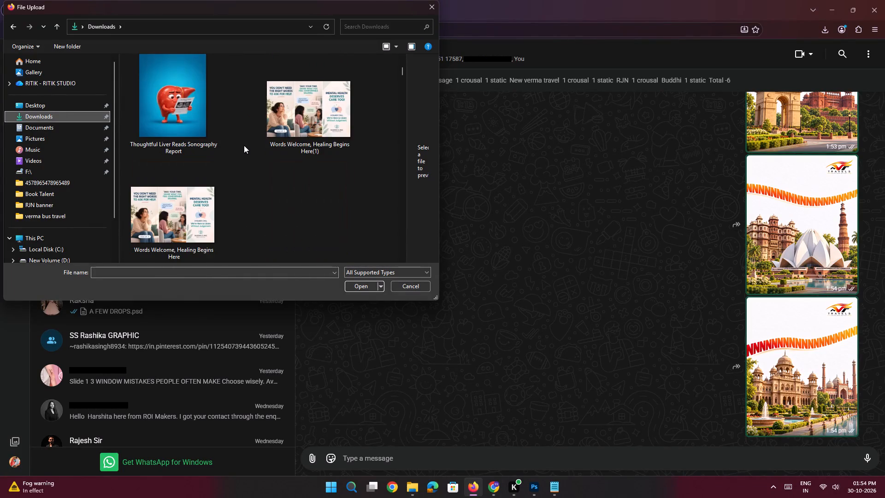
scroll(244, 145, "down", 4)
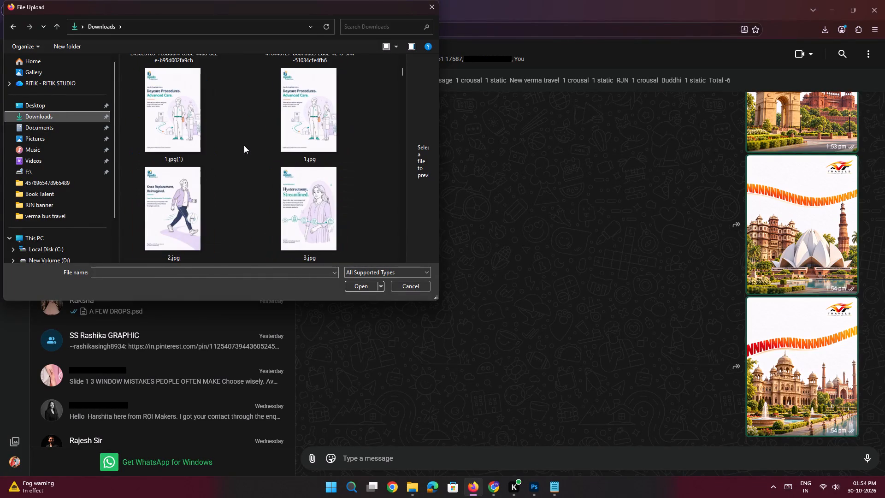
scroll(244, 145, "up", 11)
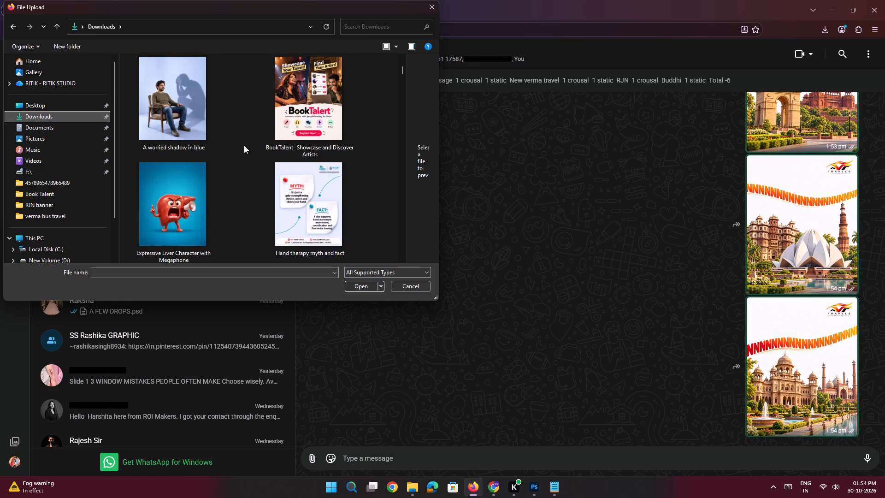
scroll(244, 145, "up", 1)
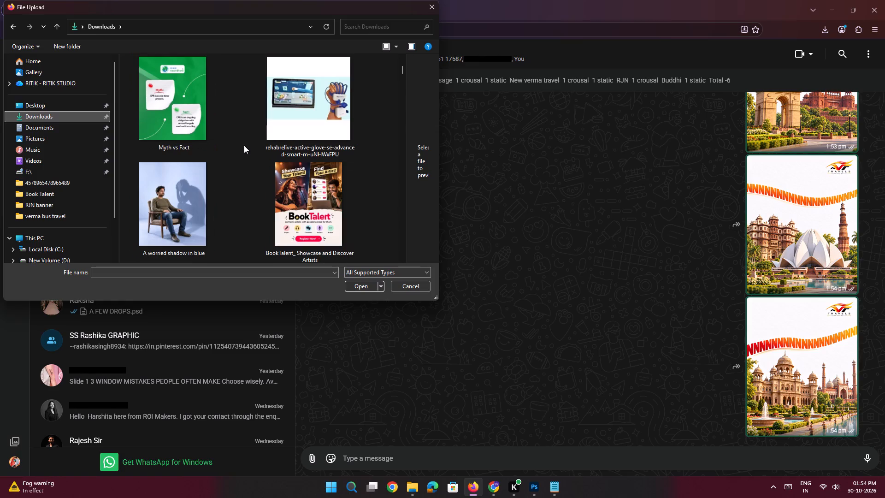
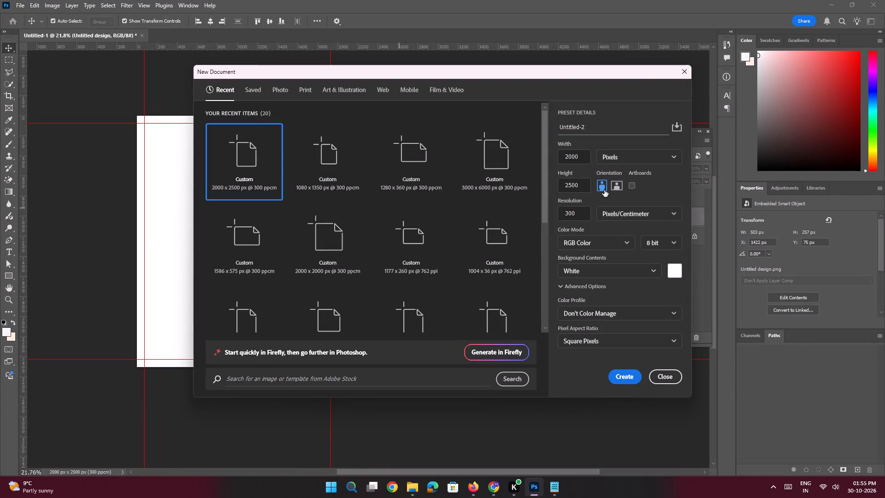
Create a 2000 x 2500 px RGB document at 300 pixels/centimeter with artboards enabled.
left_click(632, 186)
left_click(629, 376)
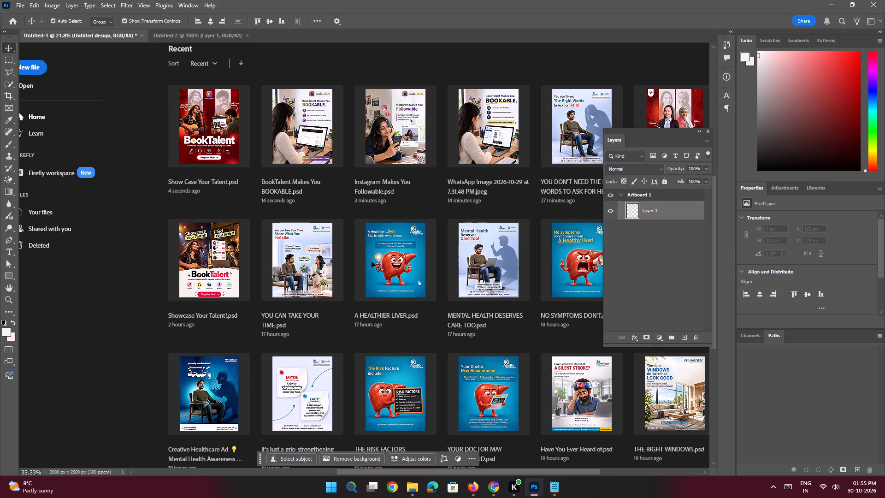
Add three more artboards of the same size in a row to the right of Artboard 1.
key("space")
left_click_drag(393, 238, 384, 237, "ctrl")
left_click_drag(417, 233, 401, 234)
left_click(621, 195)
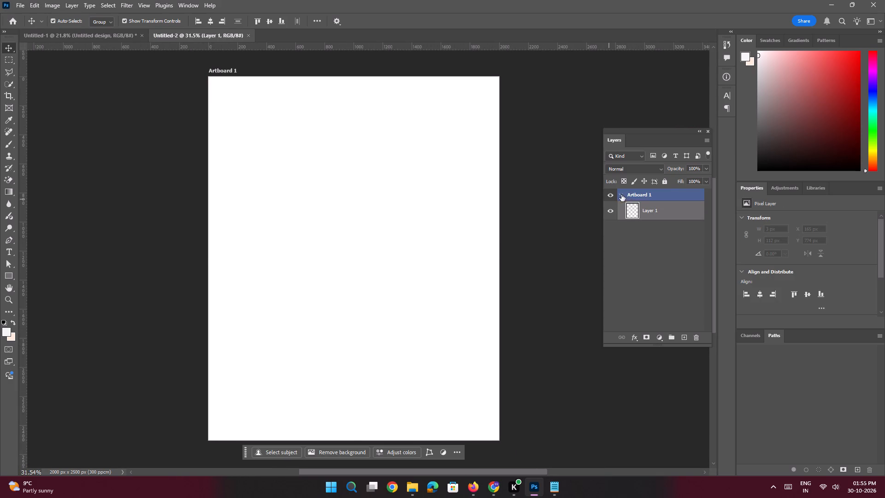
key("space")
left_click_drag(302, 218, 286, 213, "ctrl")
left_click_drag(360, 224, 322, 221)
left_click_drag(362, 250, 345, 247, "ctrl")
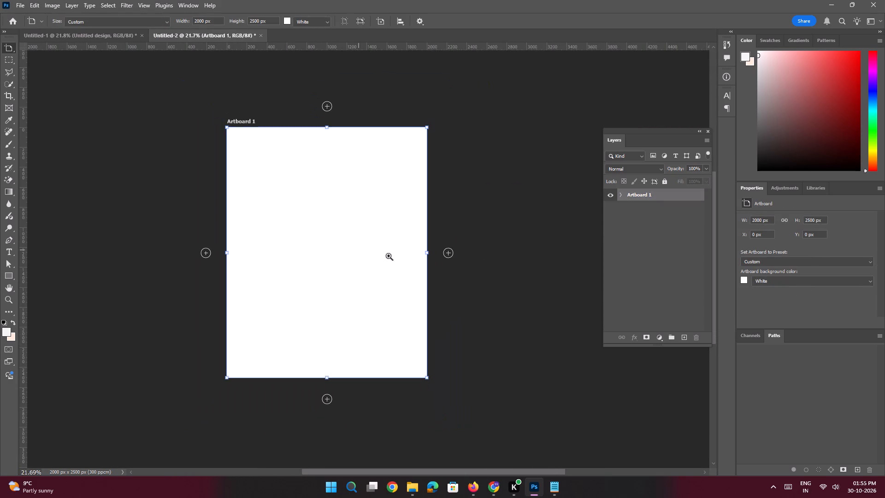
left_click(449, 252)
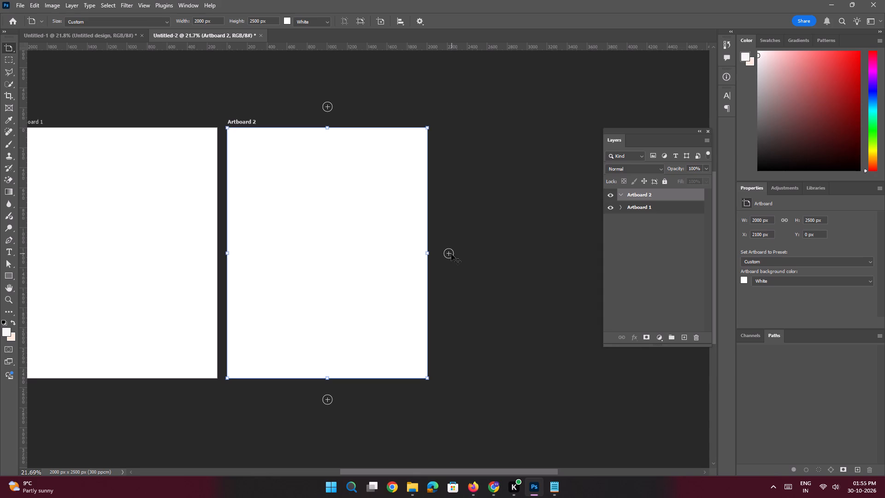
left_click(451, 255)
left_click(447, 255)
Place the "India in motion_ landmarks and luxury coach-1" image from the Downloads folder and put its layer into Artboard 1.
key("space")
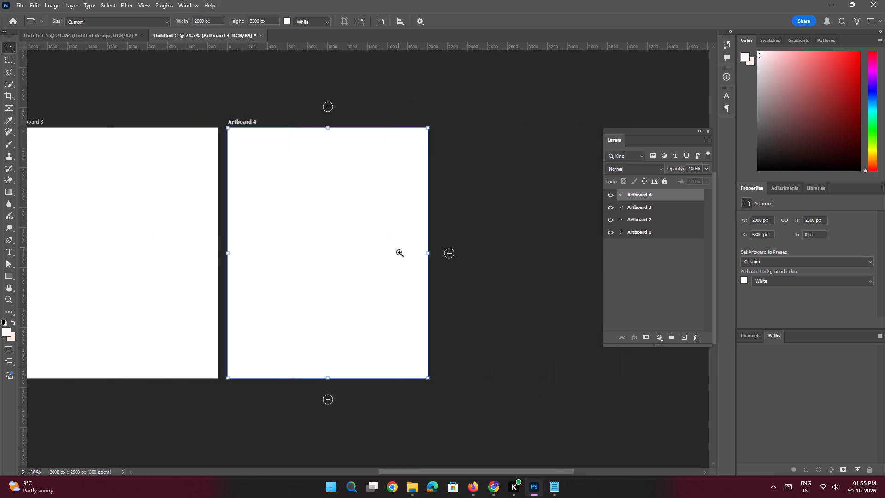
left_click_drag(399, 252, 367, 249, "ctrl")
left_click_drag(308, 248, 453, 247)
left_click_drag(218, 242, 232, 261, "ctrl")
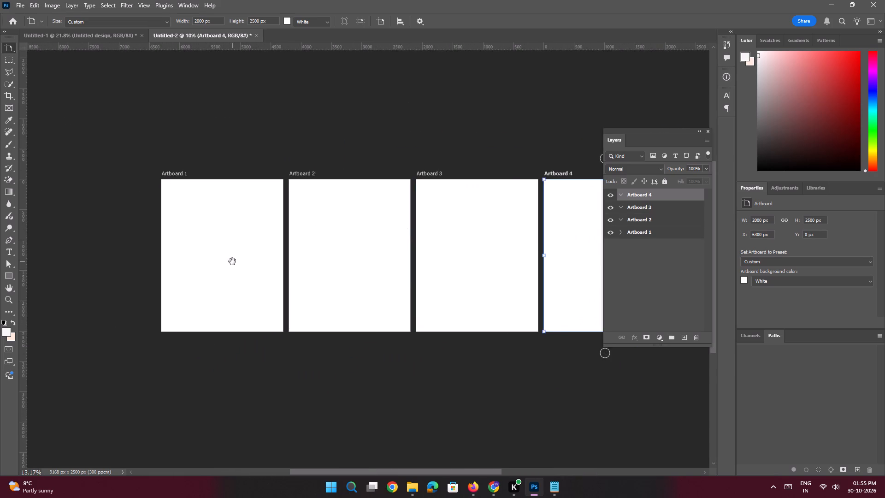
left_click_drag(229, 260, 286, 246)
left_click(392, 453)
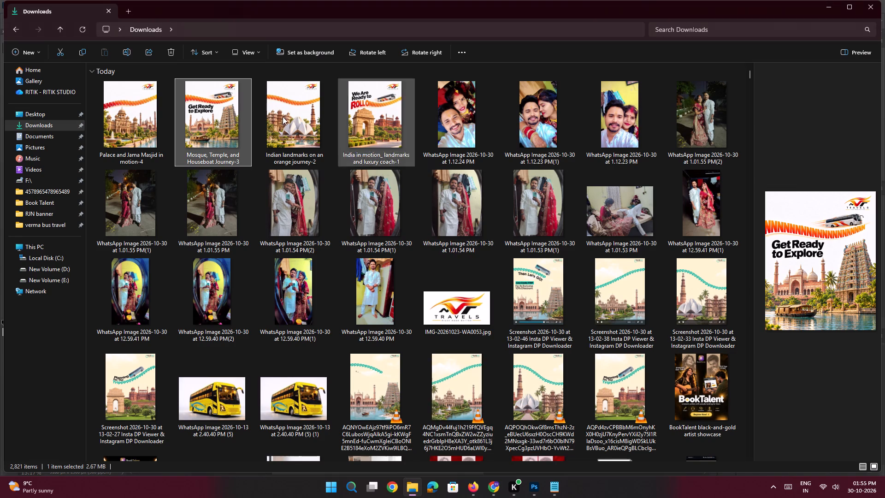
left_click_drag(213, 132, 214, 138)
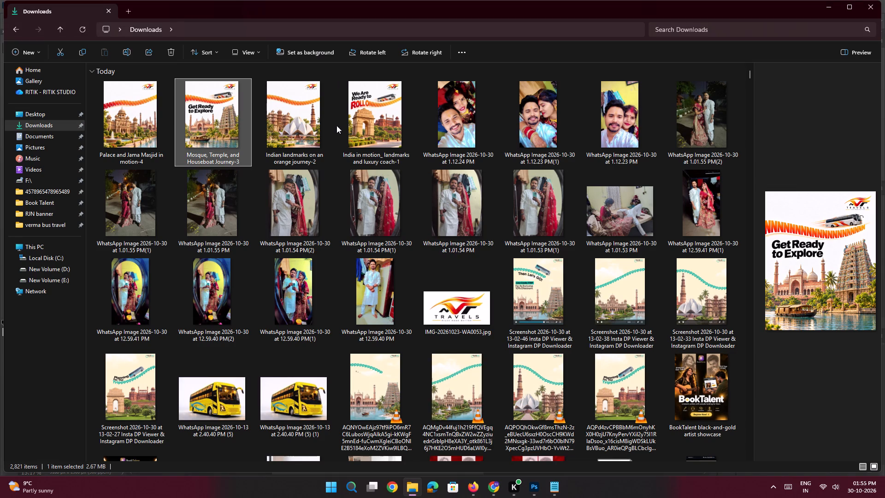
left_click(343, 122)
left_click_drag(365, 137, 469, 368)
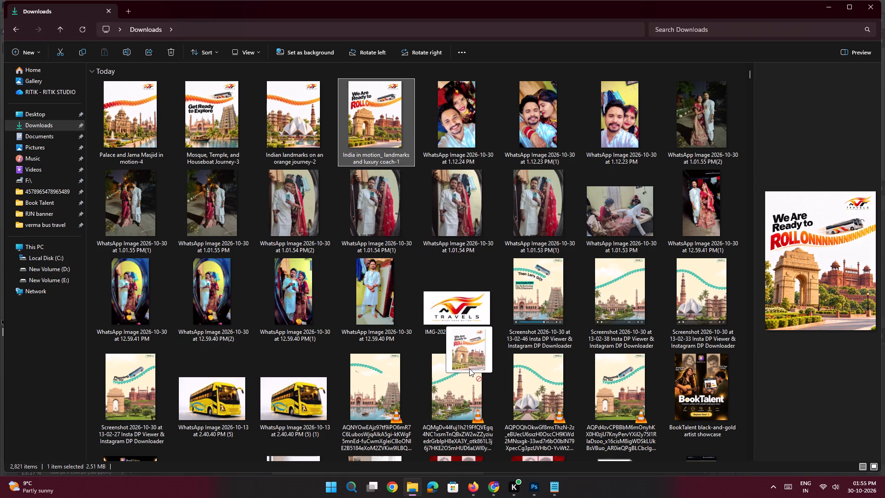
left_click_drag(469, 368, 534, 487)
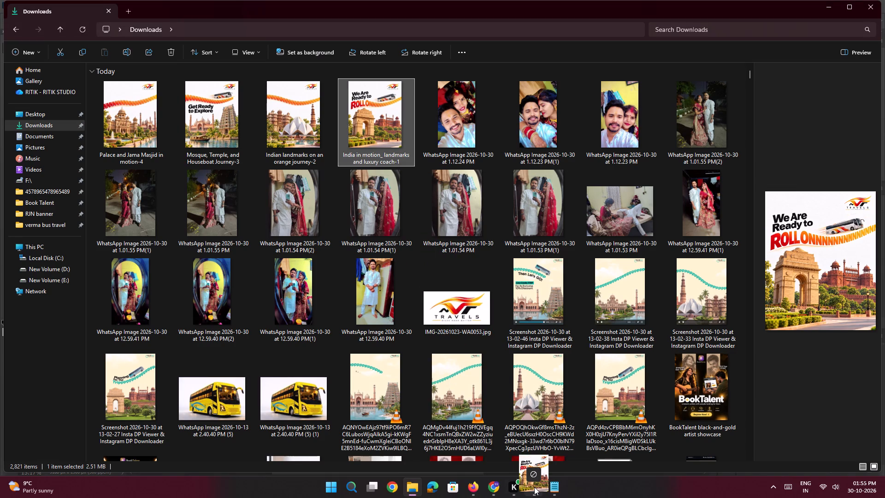
left_click_drag(534, 487, 246, 231)
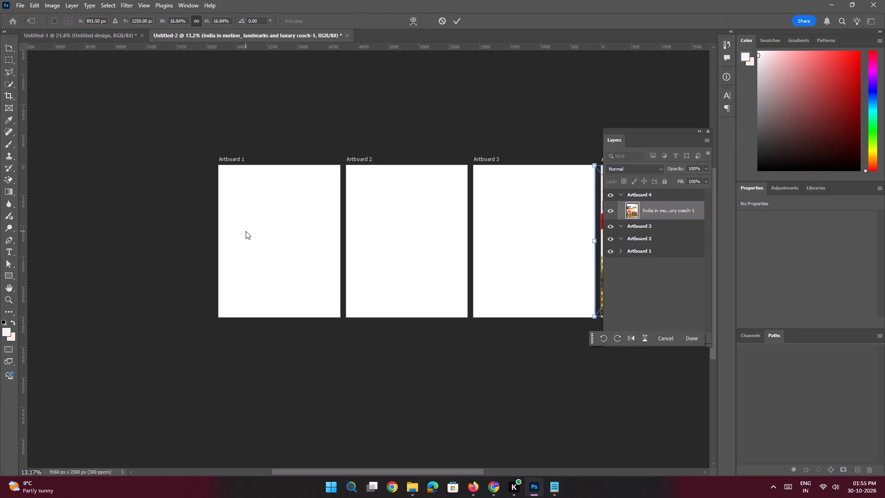
left_click_drag(649, 208, 656, 244)
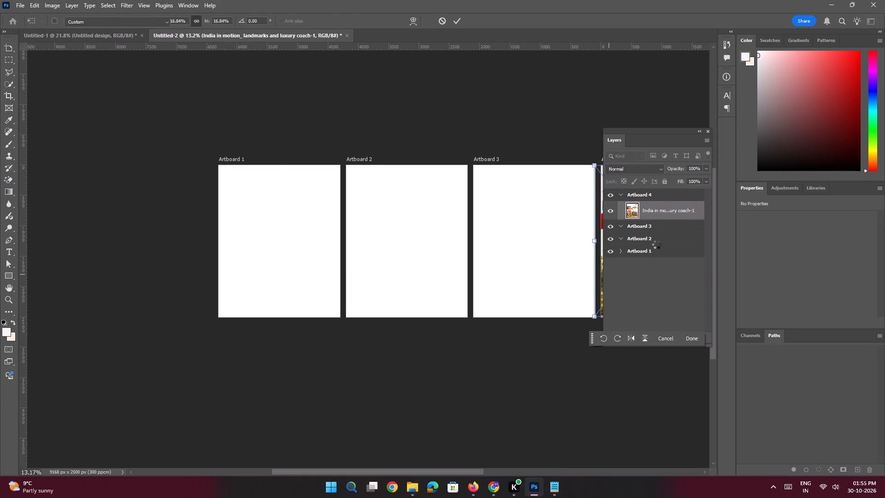
left_click_drag(656, 244, 654, 252)
Switch from the Artboard tool to the Move tool.
key("space")
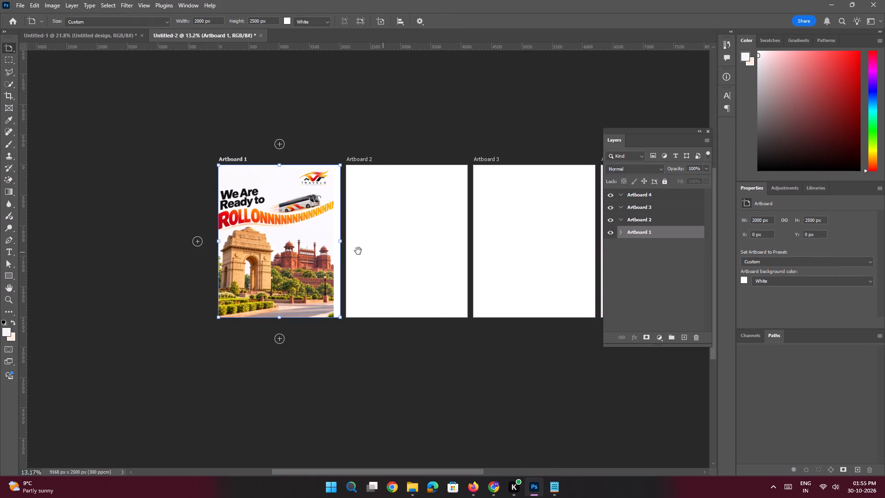
left_click_drag(328, 230, 355, 272, "ctrl")
key("space")
key("space")
key("space")
left_click_drag(297, 282, 328, 278)
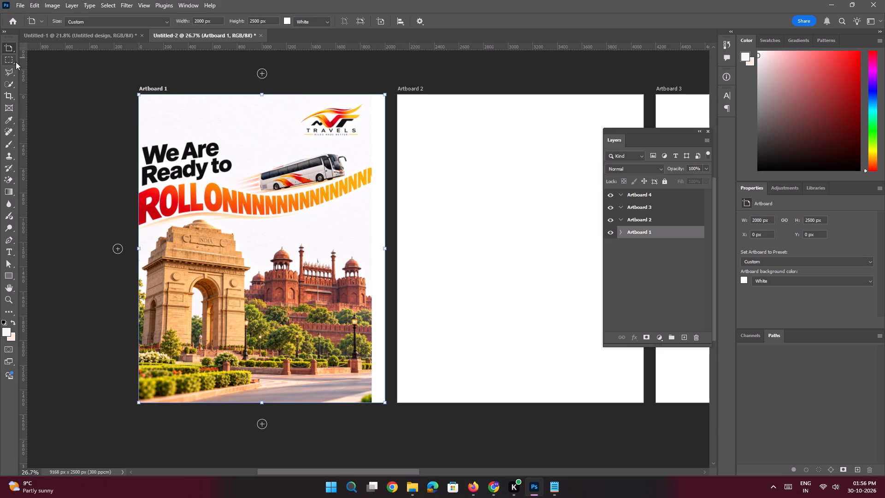
right_click(9, 48)
left_click(36, 46)
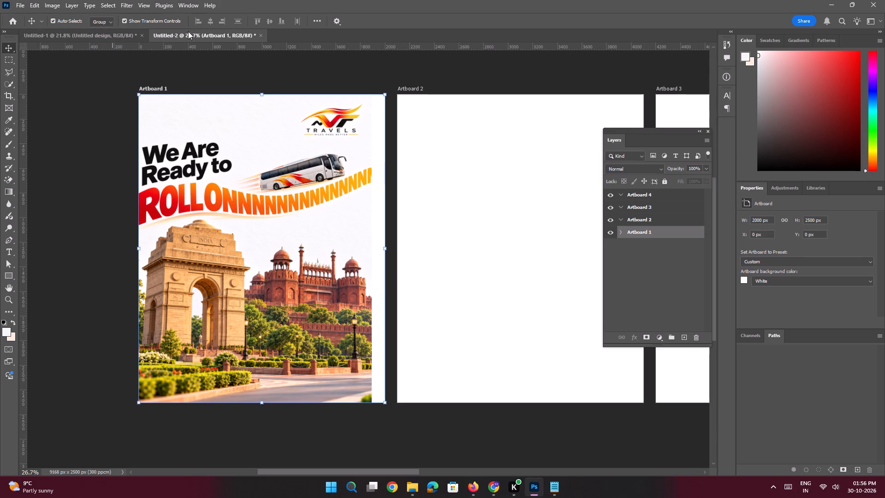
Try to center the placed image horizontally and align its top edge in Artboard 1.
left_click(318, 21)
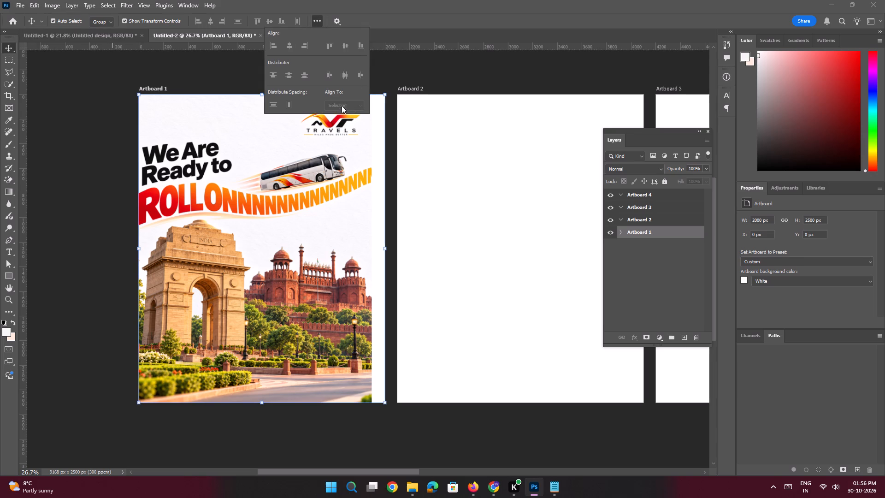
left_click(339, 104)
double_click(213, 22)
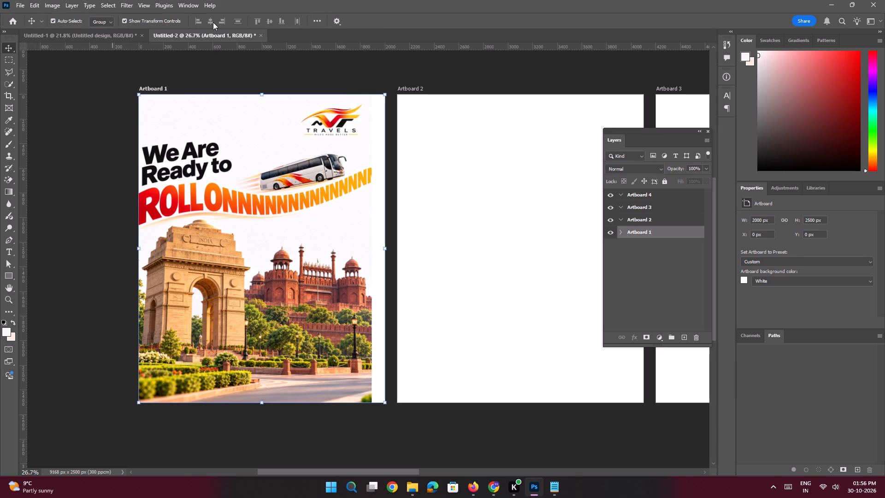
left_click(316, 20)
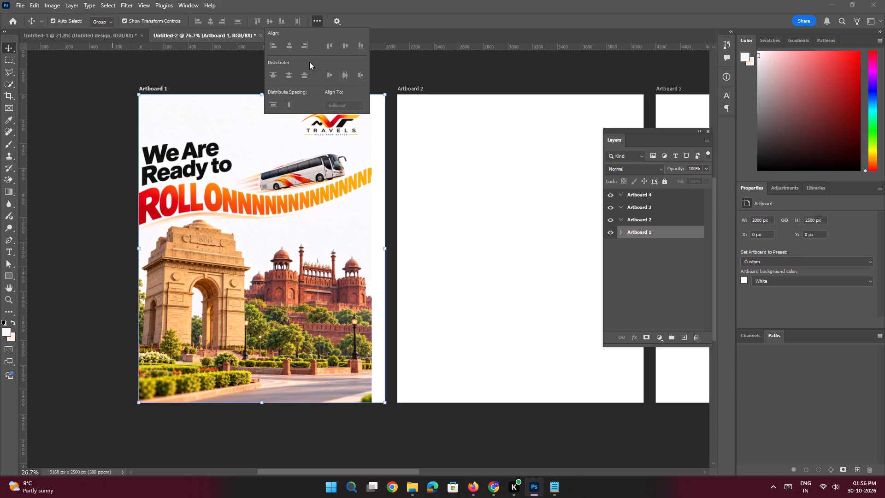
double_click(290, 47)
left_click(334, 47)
Move the India Gate image to X 0 px, Y 0 px so it fills Artboard 1.
left_click(272, 261)
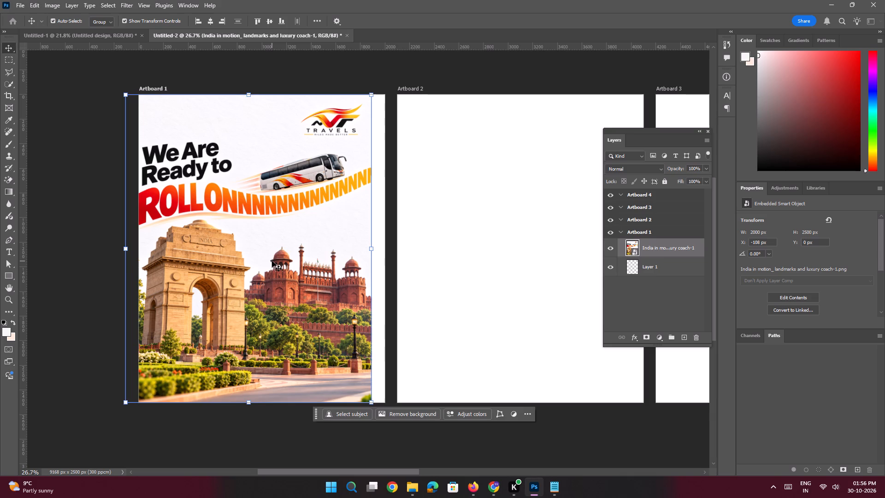
left_click_drag(269, 261, 283, 261, "shift")
Place the "Indian landmarks on an orange journey-2" image from Downloads and put its layer into Artboard 2.
key("space")
key("space")
key("space")
key("space")
key("space")
key("space")
key("space")
key("space")
key("space")
key("space")
key("space")
key("space")
key("space")
key("space")
key("space")
key("space")
key("space")
key("space")
key("space")
left_click_drag(333, 235, 296, 236)
left_click_drag(345, 239, 323, 239, "ctrl")
left_click_drag(375, 234, 347, 234)
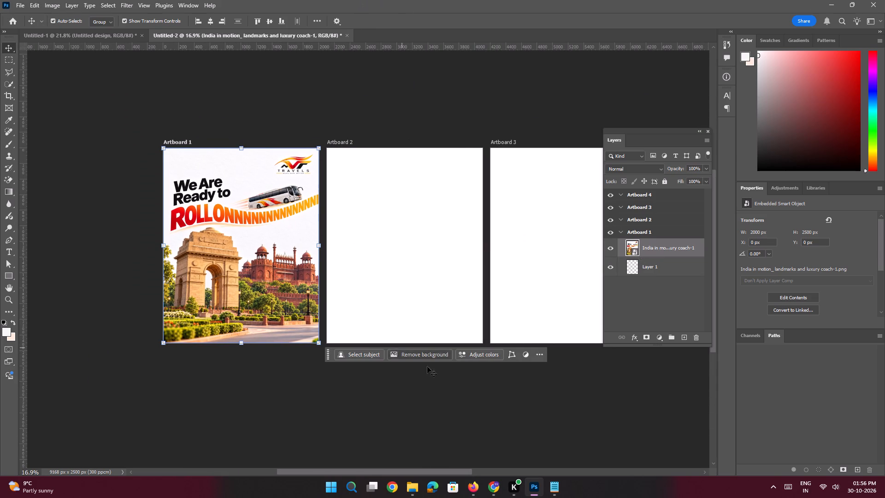
left_click(405, 450)
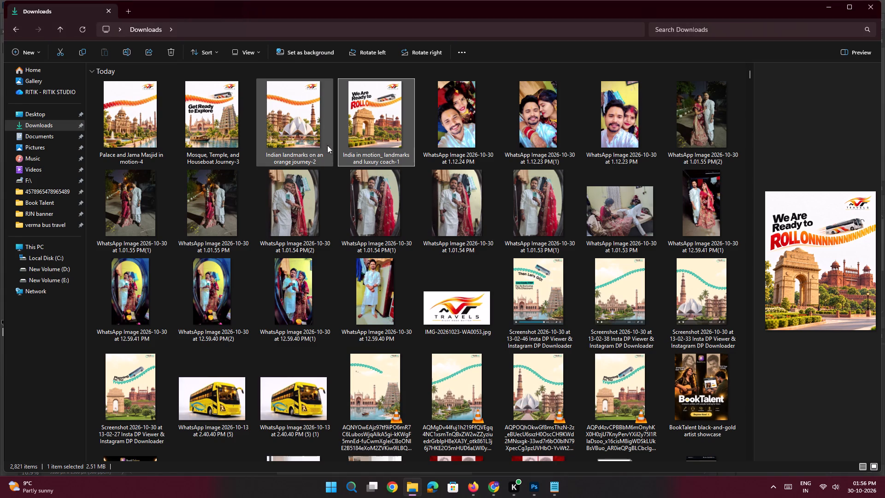
left_click(301, 129)
left_click_drag(294, 140, 366, 281)
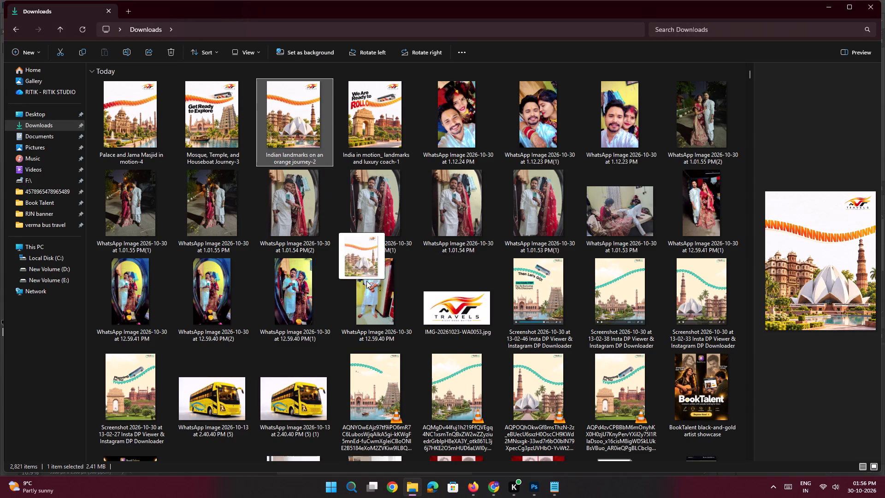
left_click_drag(366, 281, 382, 259)
key("Return")
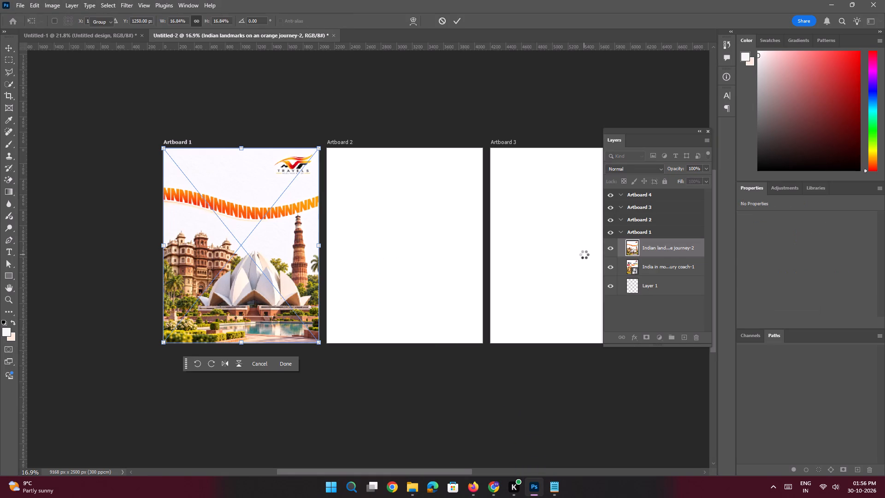
left_click_drag(669, 248, 664, 223)
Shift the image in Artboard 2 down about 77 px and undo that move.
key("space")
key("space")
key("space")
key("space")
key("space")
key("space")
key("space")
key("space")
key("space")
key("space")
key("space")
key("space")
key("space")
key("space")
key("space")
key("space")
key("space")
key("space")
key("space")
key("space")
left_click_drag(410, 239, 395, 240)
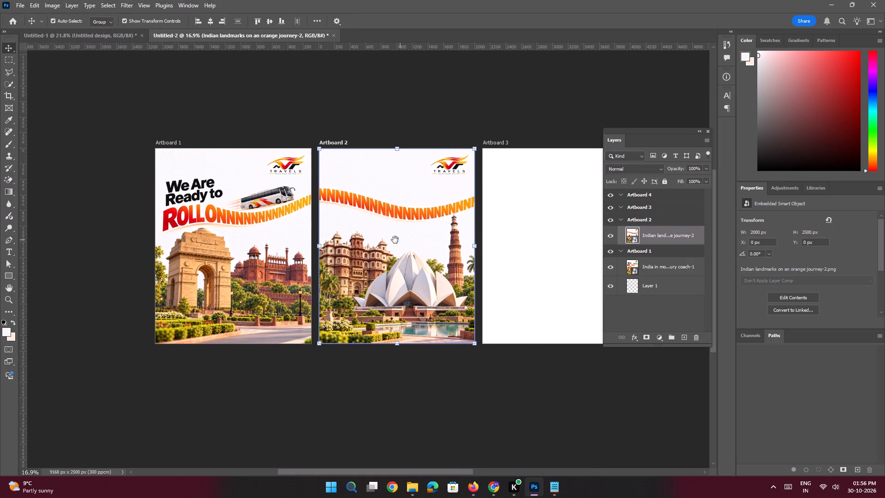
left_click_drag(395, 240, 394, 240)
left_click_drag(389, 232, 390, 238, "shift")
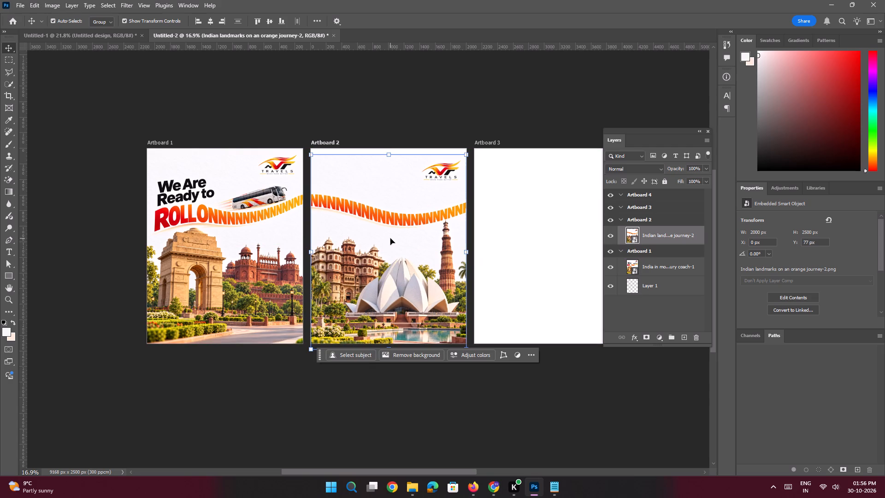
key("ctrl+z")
Place the "Palace and Jama Masjid in motion-4" image from Downloads and put its layer into Artboard 3.
key("alt+Tab")
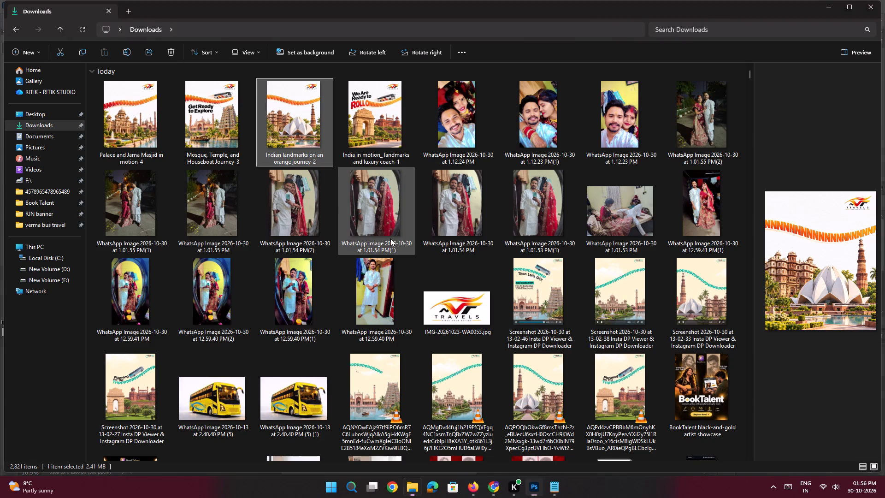
left_click(125, 132)
left_click_drag(131, 136, 153, 171)
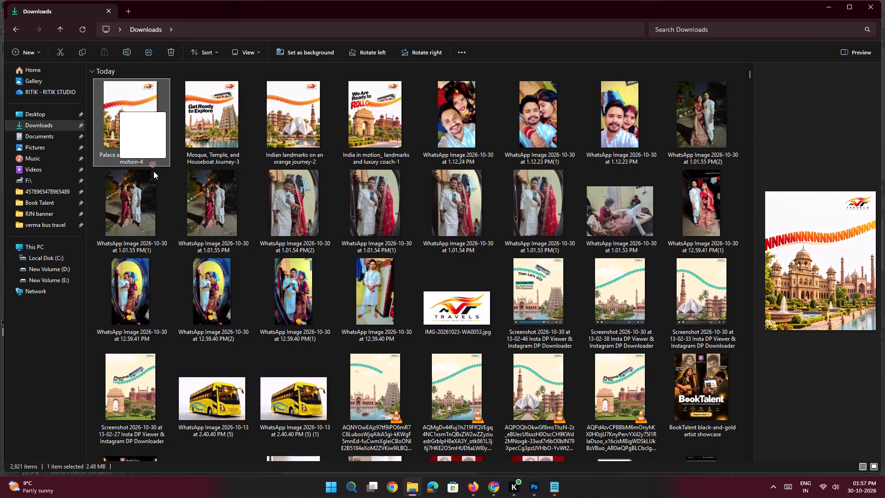
left_click_drag(153, 171, 543, 263)
key("alt+Tab")
key("Return")
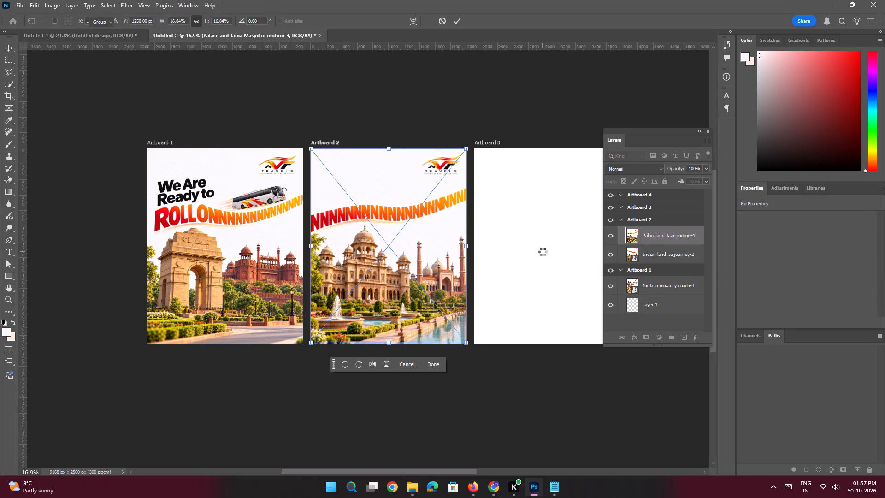
left_click_drag(655, 235, 653, 207)
Flip the palace image in Artboard 3 horizontally and move it down about 107 px to line up the orange ribbon.
key("space")
key("space")
key("space")
key("space")
key("space")
key("space")
key("space")
key("space")
key("space")
key("space")
key("space")
key("space")
key("space")
key("space")
key("space")
key("space")
key("space")
key("space")
key("space")
key("space")
left_click_drag(481, 220, 387, 215)
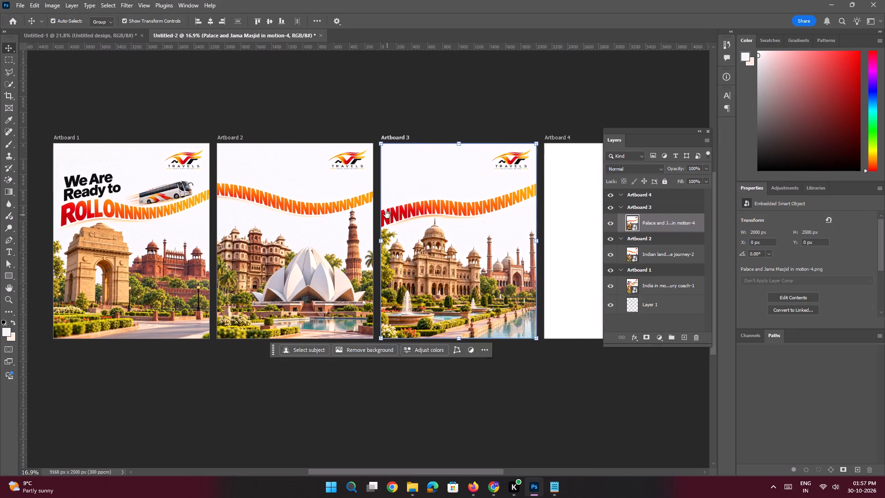
left_click_drag(436, 206, 428, 207)
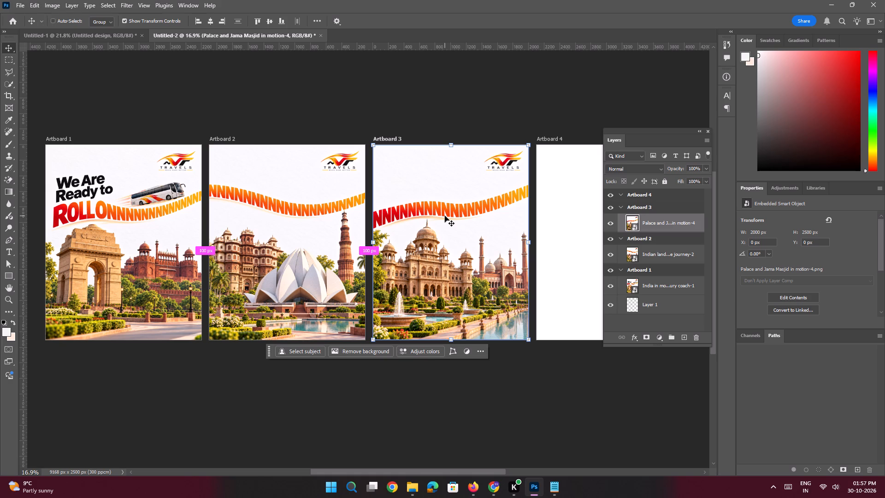
key("ctrl+t")
right_click(445, 216, "ctrl")
left_click(492, 384)
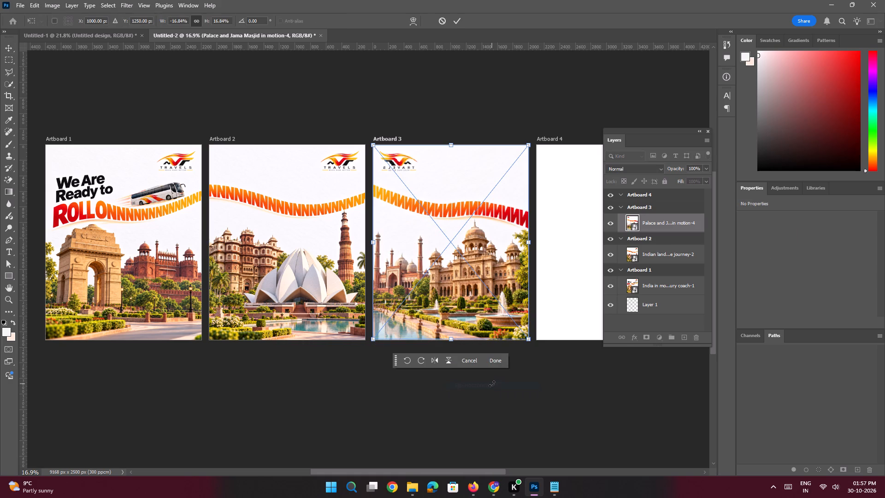
left_click(469, 267, "shift")
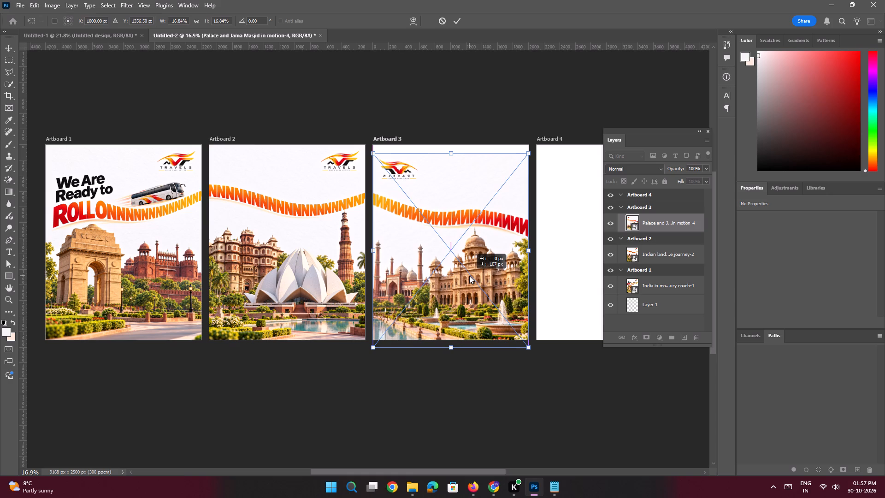
key("Return")
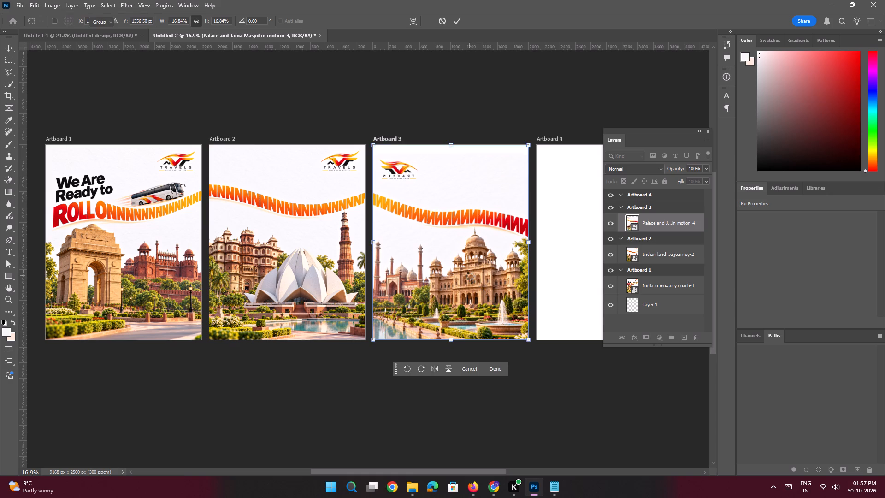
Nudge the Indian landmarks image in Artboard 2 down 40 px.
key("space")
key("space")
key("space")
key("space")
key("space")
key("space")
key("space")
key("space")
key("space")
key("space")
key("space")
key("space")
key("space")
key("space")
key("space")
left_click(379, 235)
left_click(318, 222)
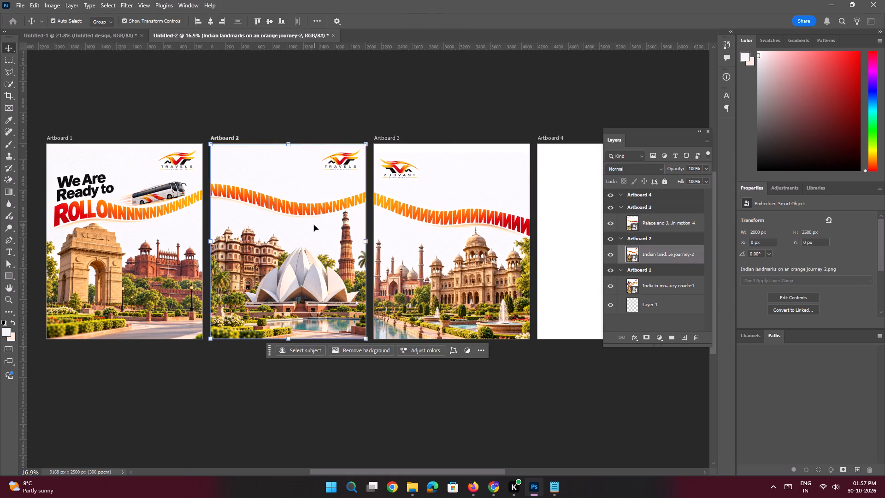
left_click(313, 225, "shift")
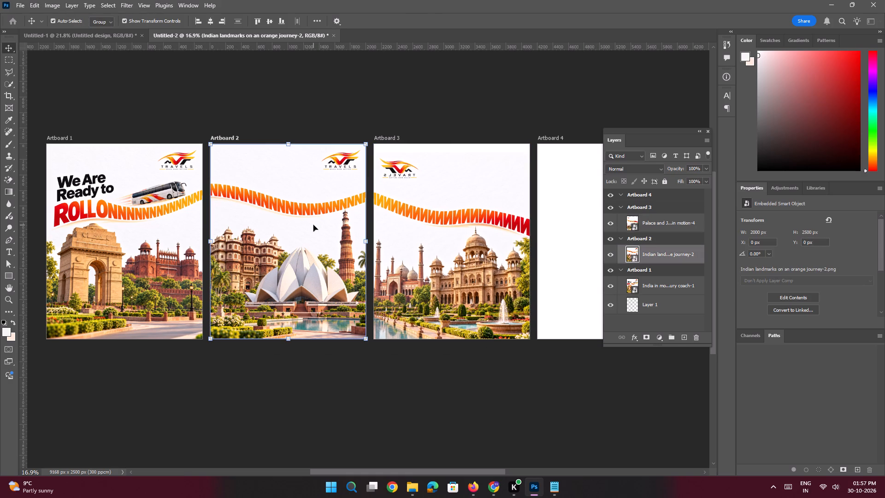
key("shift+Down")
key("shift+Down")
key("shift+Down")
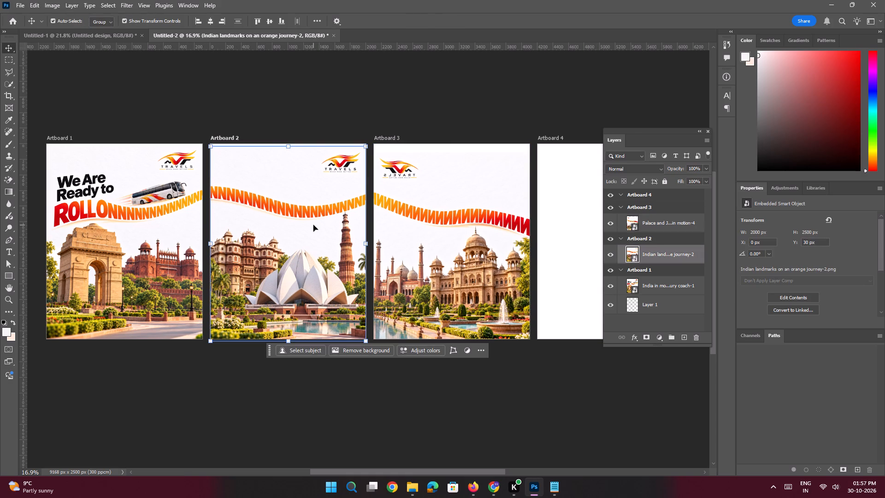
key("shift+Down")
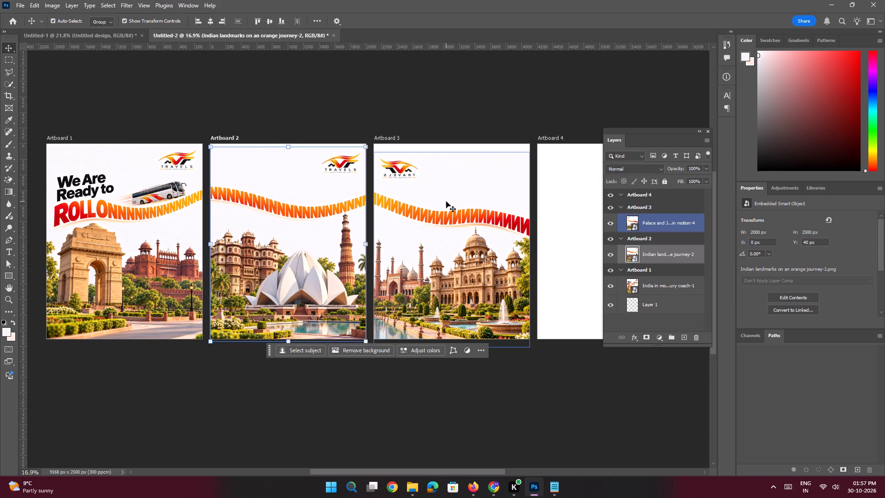
Undo the Artboard 2 nudges and step back to before the palace image was placed, flipped and moved.
key("space")
key("space")
key("space")
key("space")
key("space")
key("space")
key("space")
key("space")
key("space")
key("space")
key("space")
key("space")
key("space")
key("space")
key("space")
key("space")
key("space")
key("space")
key("space")
left_click_drag(476, 201, 415, 208)
key("alt+Tab")
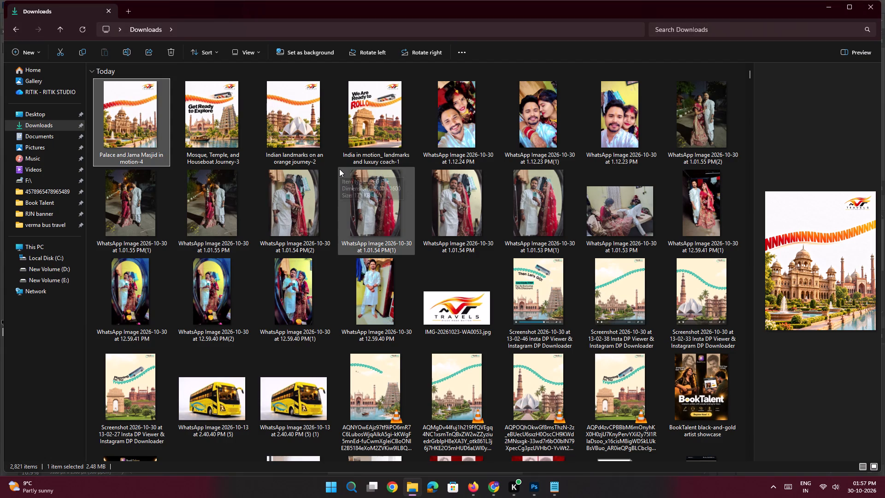
key("ctrl+z")
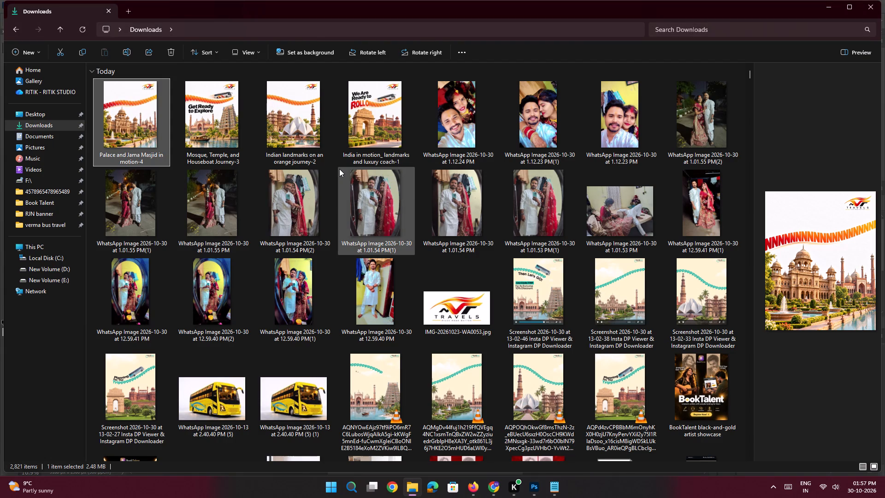
left_click(535, 486)
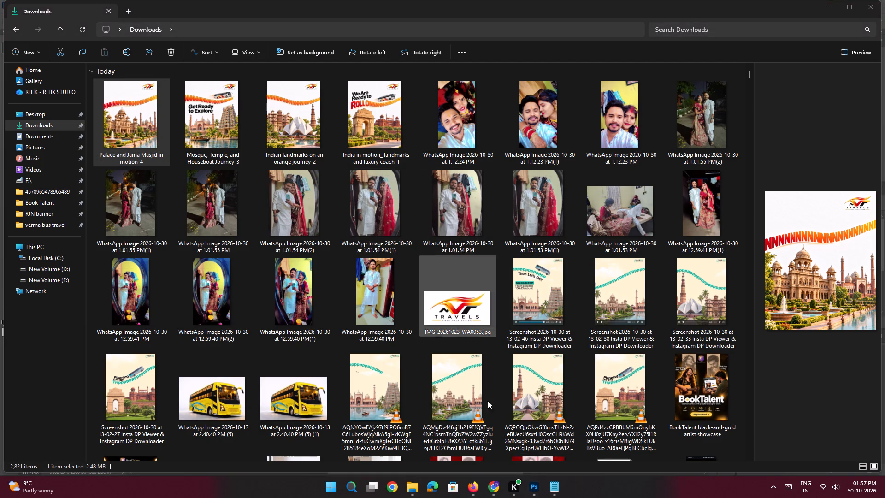
left_click(534, 487)
key("ctrl+z")
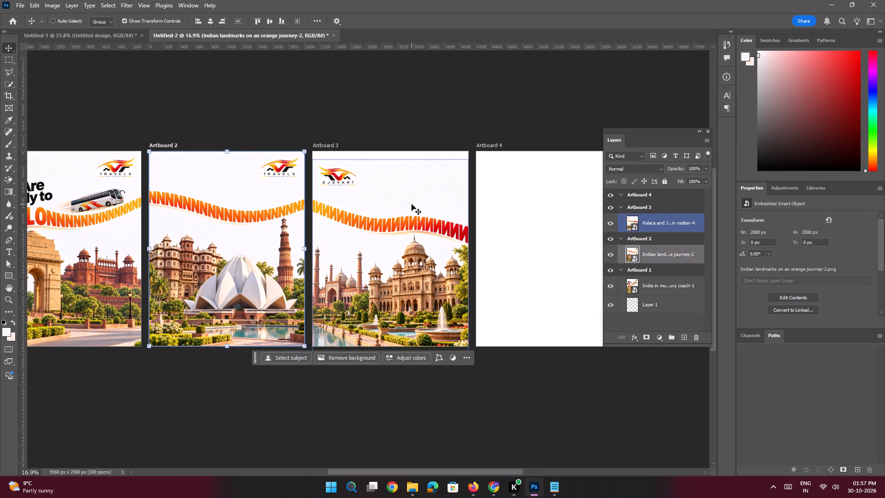
key("ctrl+z")
key("ctrl+z")
key("ctrl+z")
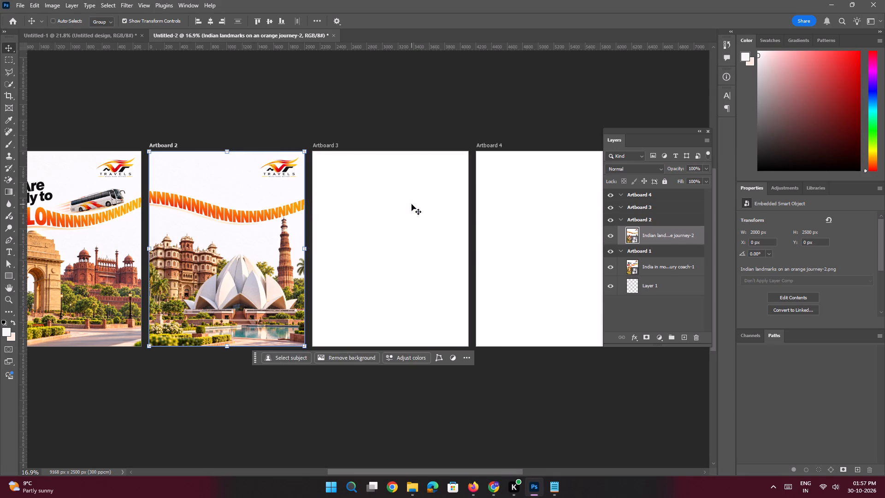
Redo the palace image's placement and move its unflipped layer from Artboard 2 into Artboard 3.
key("ctrl+shift+z")
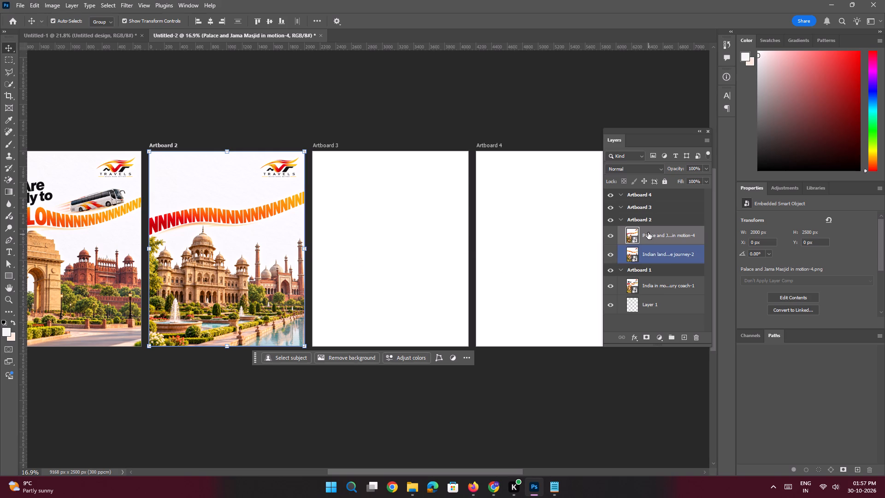
left_click_drag(648, 230, 650, 204)
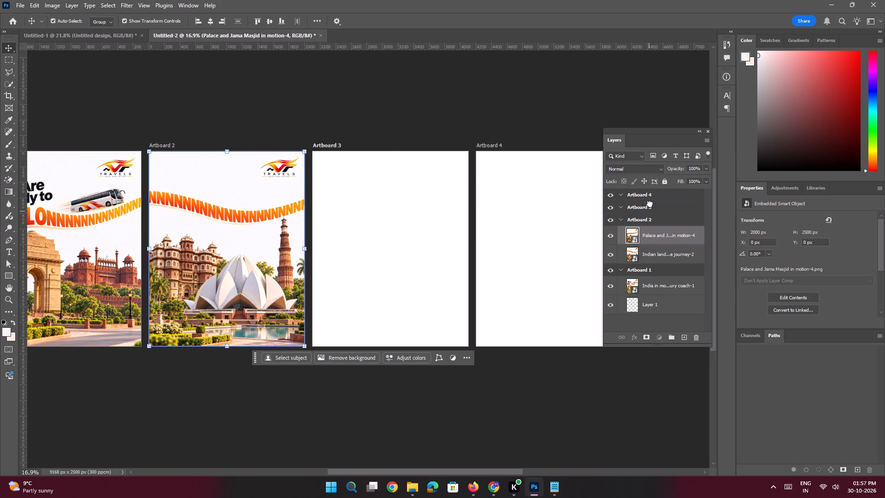
key("space")
key("space")
key("space")
key("space")
key("space")
key("space")
key("space")
key("space")
key("space")
key("space")
key("space")
key("space")
key("space")
key("space")
key("space")
key("space")
key("space")
key("space")
key("space")
key("space")
left_click_drag(408, 227, 417, 222)
left_click_drag(417, 222, 418, 238)
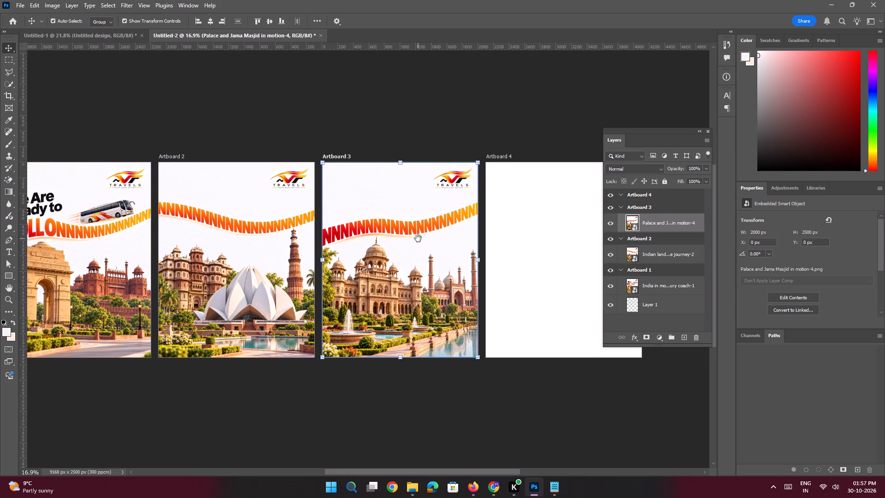
left_click_drag(418, 238, 395, 238)
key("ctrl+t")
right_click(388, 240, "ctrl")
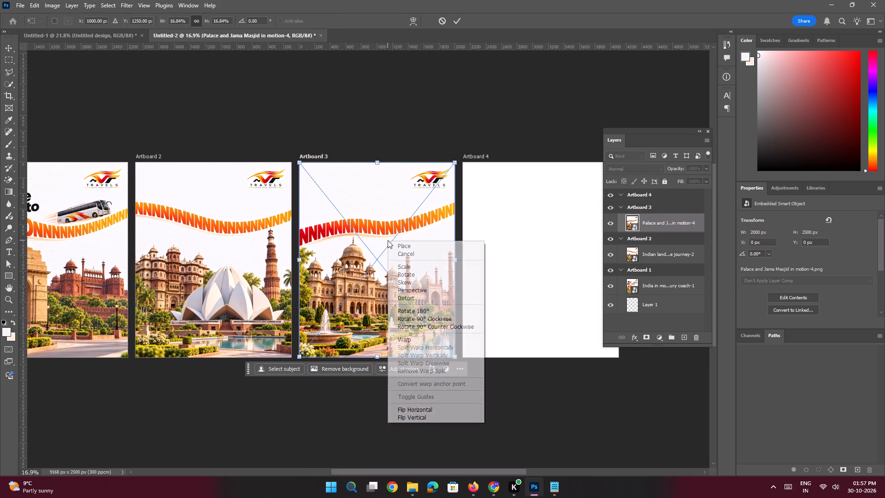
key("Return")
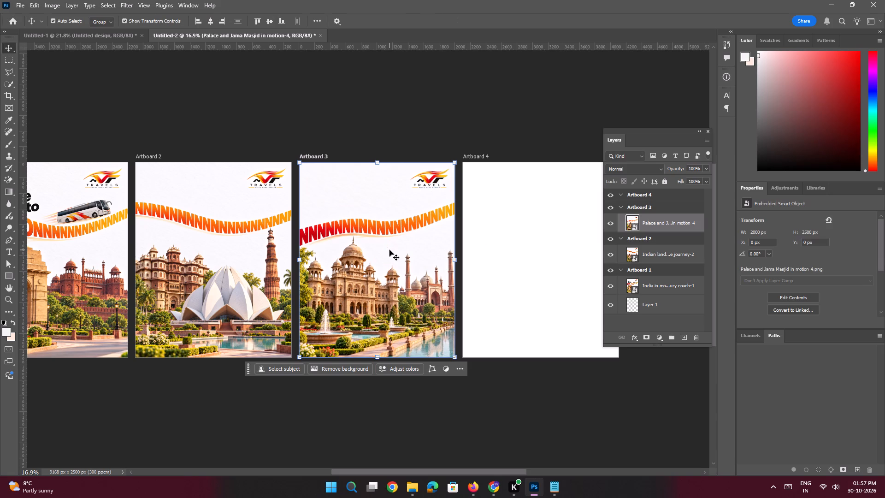
Examine how the orange ribbon in Artboard 3 meets the ribbon in Artboard 2.
key("space")
key("space")
key("space")
key("space")
key("space")
key("space")
key("space")
key("space")
key("space")
key("space")
key("space")
key("space")
key("space")
key("space")
key("space")
key("space")
key("space")
key("space")
key("space")
key("space")
left_click_drag(420, 233, 421, 239)
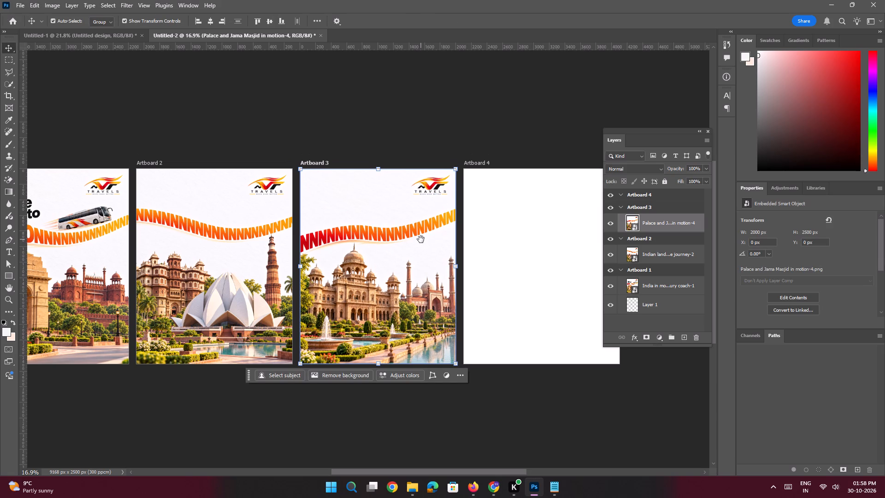
left_click_drag(413, 228, 466, 326, "ctrl")
left_click_drag(361, 238, 401, 309, "ctrl")
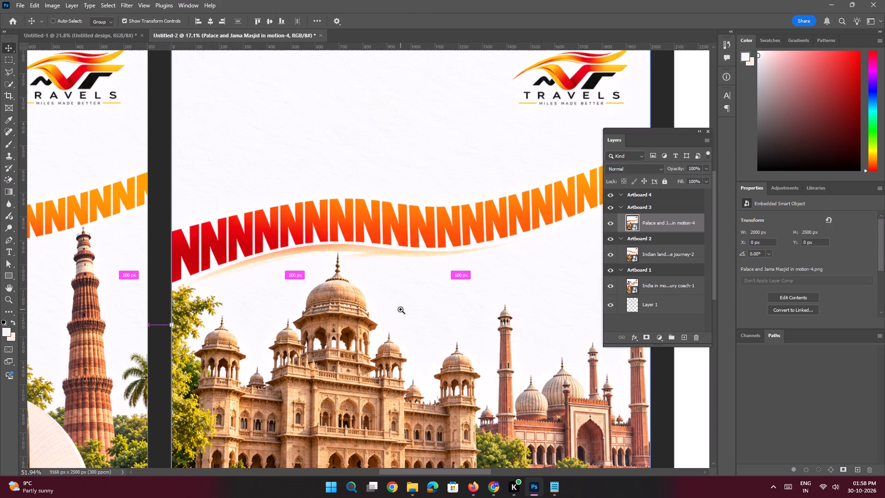
left_click_drag(401, 309, 360, 293, "ctrl")
left_click_drag(342, 258, 410, 269)
left_click_drag(380, 258, 354, 257)
left_click(350, 256)
Place the "Mosque, Temple, and Houseboat Journey-3" image from Downloads and put its layer into Artboard 4.
key("alt+Tab")
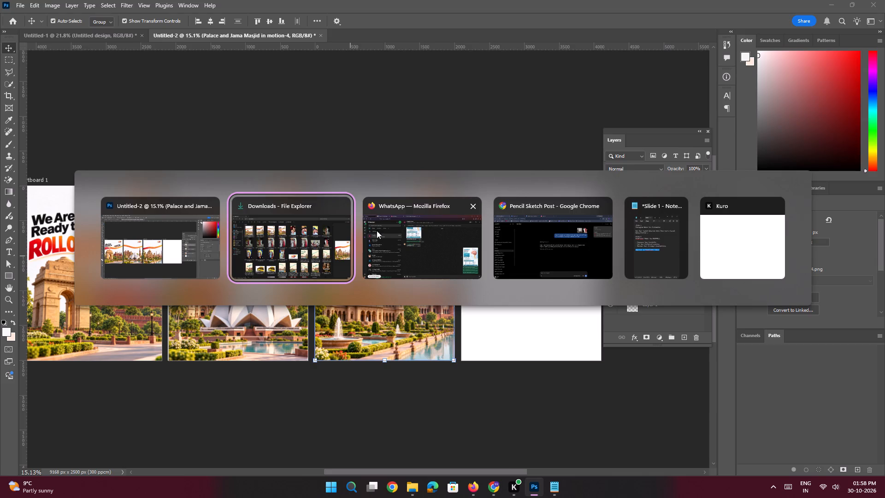
left_click(333, 242, "alt")
left_click(397, 137)
left_click(229, 136)
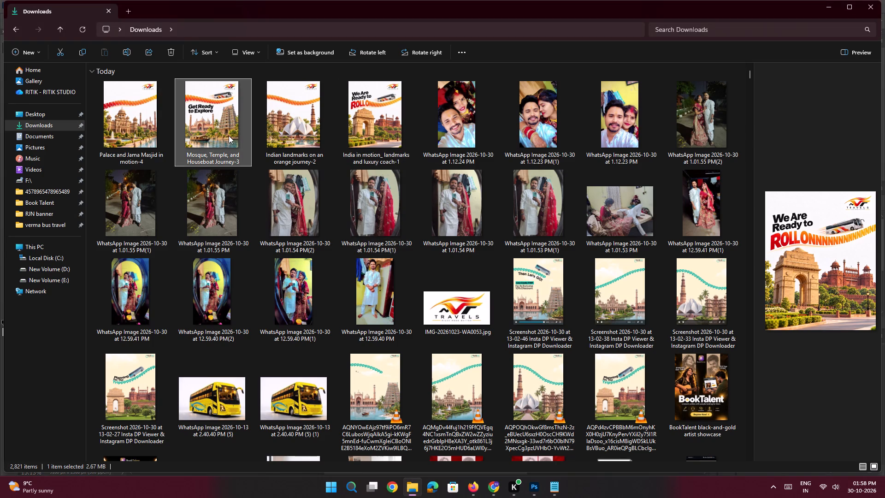
left_click_drag(213, 136, 394, 234)
key("alt+Tab")
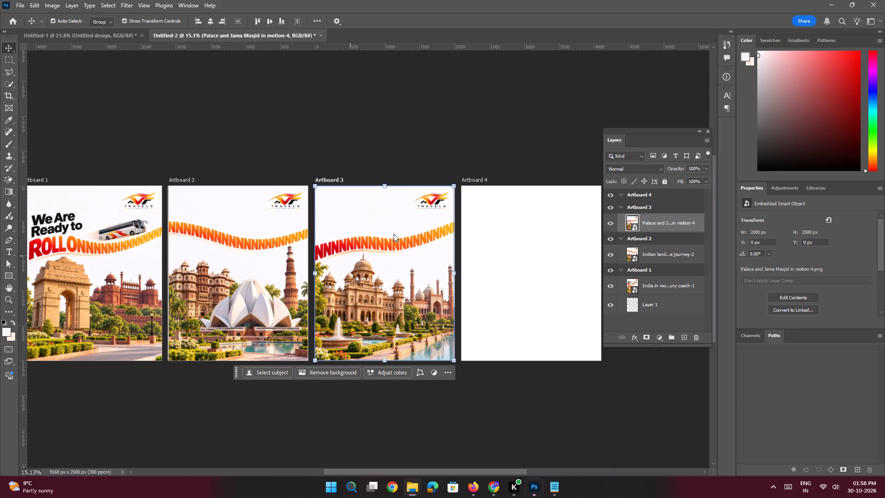
left_click_drag(394, 234, 535, 290)
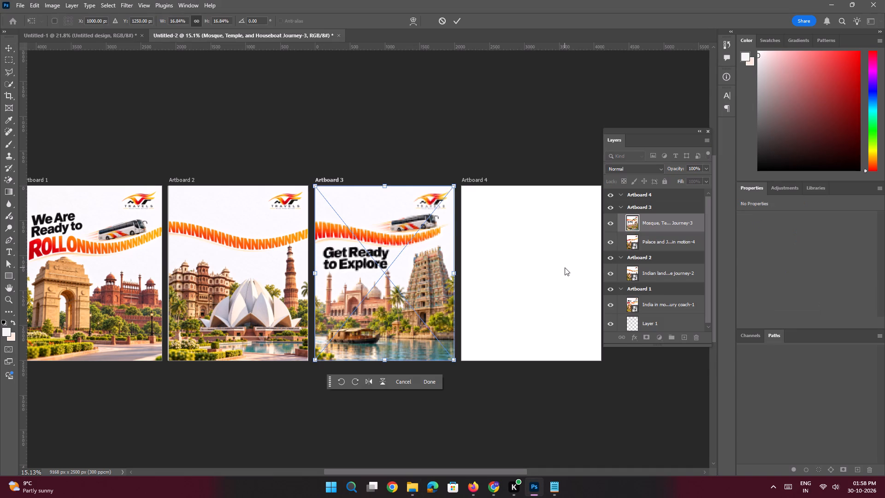
key("Return")
left_click_drag(664, 223, 666, 193)
Examine the ribbon joins and overall continuity of the images across the four artboards.
key("space")
key("space")
key("space")
key("space")
key("space")
key("space")
key("space")
key("space")
key("space")
key("space")
key("space")
key("space")
key("space")
key("space")
key("space")
left_click_drag(520, 253, 476, 252)
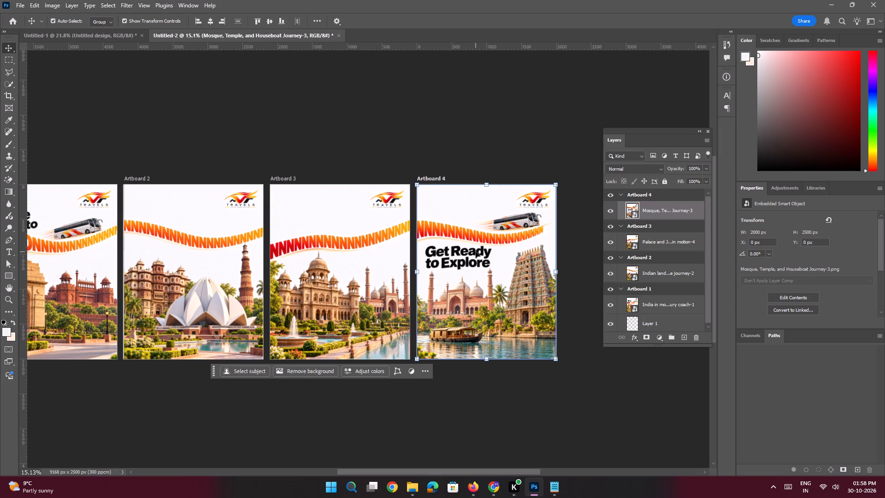
key("space")
key("space")
key("space")
key("space")
key("space")
key("space")
key("space")
key("space")
key("space")
key("space")
key("space")
key("space")
key("space")
key("space")
key("space")
key("space")
key("space")
key("space")
key("space")
key("space")
left_click_drag(335, 277, 365, 274)
left_click(365, 273)
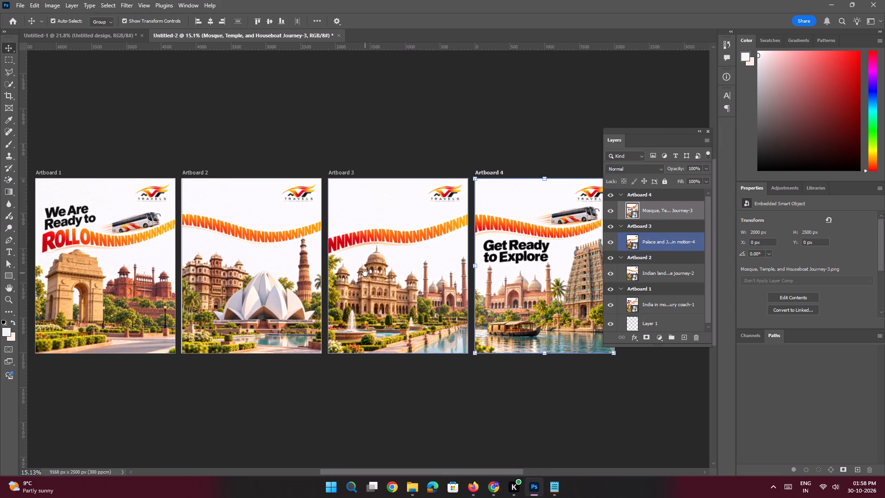
left_click(436, 238, "ctrl")
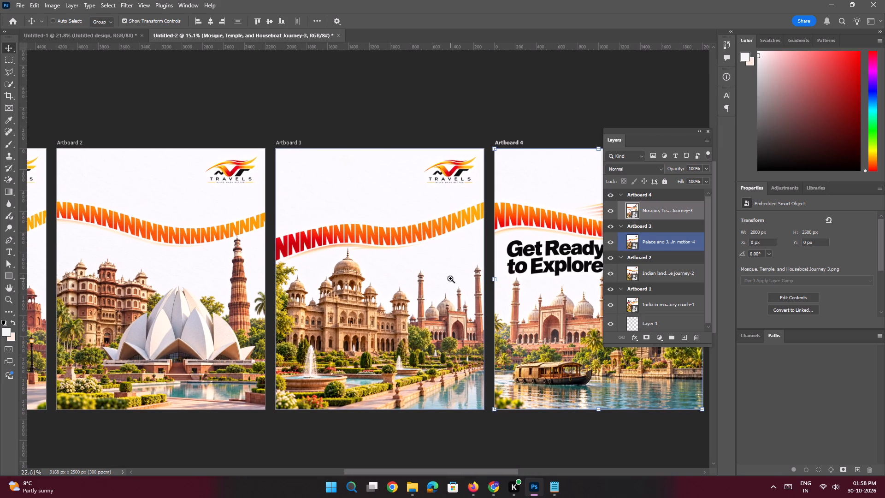
Move the lotus-temple landmarks image in Artboard 2 down to Y 67 px, aligning its ribbon with Artboard 1.
left_click_drag(335, 259, 411, 262)
left_click_drag(407, 261, 413, 247)
left_click_drag(290, 253, 324, 253)
left_click(324, 253)
left_click(410, 247)
left_click_drag(407, 247, 387, 247)
left_click_drag(387, 247, 360, 249)
left_click(382, 241)
left_click_drag(391, 240, 391, 244, "shift")
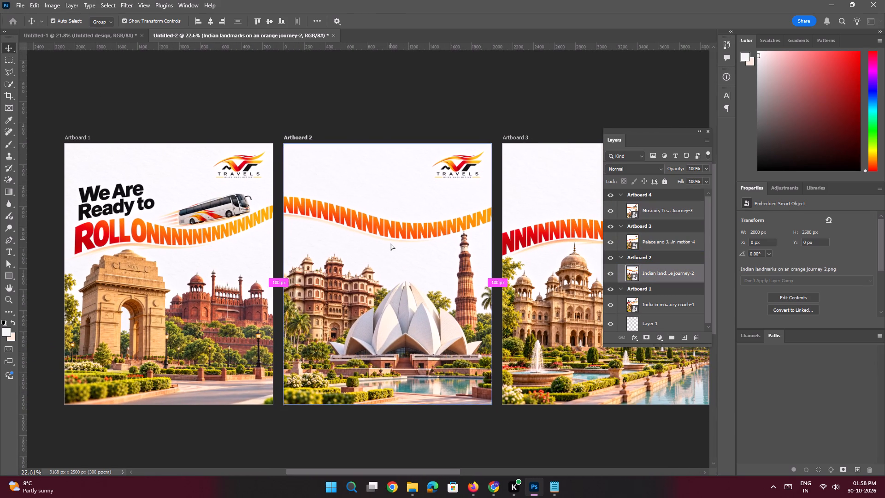
left_click_drag(391, 244, 391, 247, "shift")
Rasterize the landmarks image layer in Artboard 2.
key("shift+space")
key("shift+space")
key("shift+space")
key("shift+space")
key("shift+space")
key("shift+space")
key("shift+space")
left_click_drag(421, 184, 392, 220)
left_click_drag(370, 189, 394, 261, "ctrl")
left_click_drag(410, 215, 405, 238)
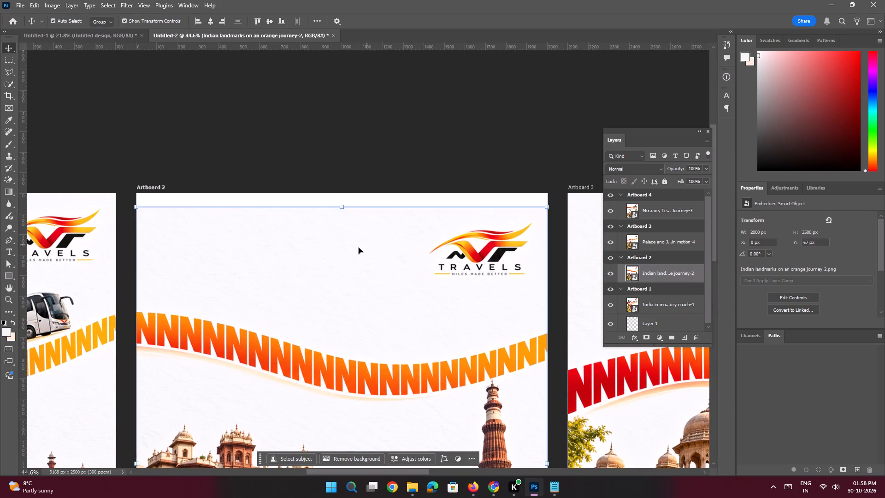
key("e")
left_click(357, 248)
left_click(392, 182)
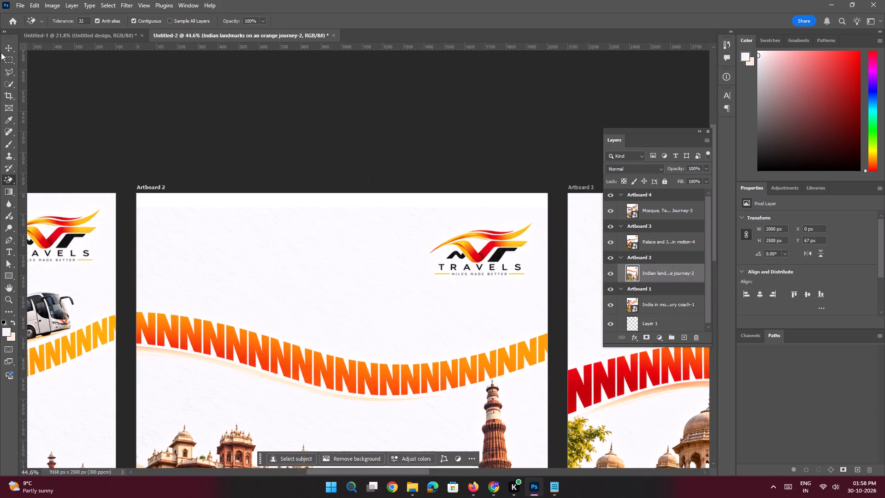
Select the blank strip along Artboard 2's top edge, about 87 px high, and fill it with Content-Aware.
left_click(12, 62)
key("space")
left_click_drag(123, 181, 428, 196)
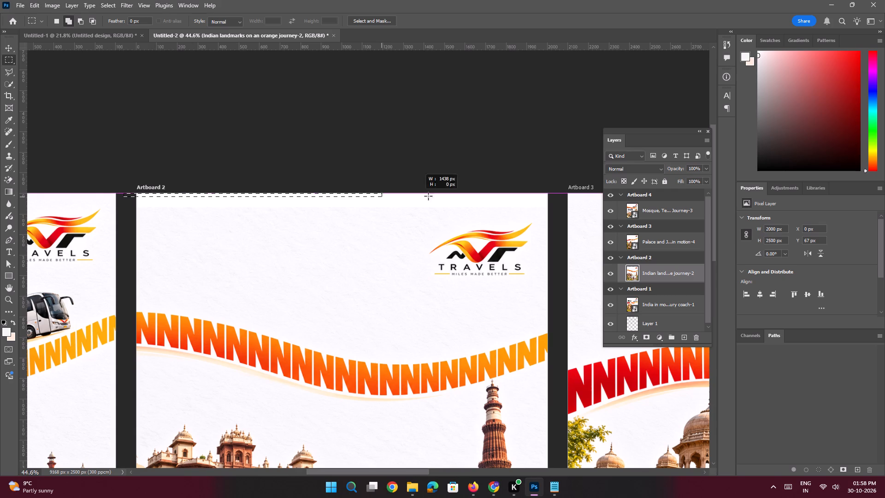
left_click_drag(428, 196, 551, 211)
key("shift+BackSpace")
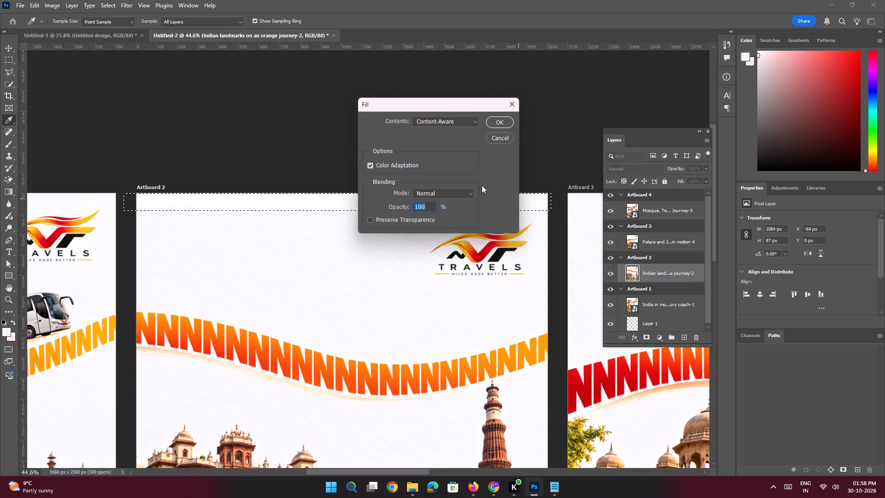
left_click(497, 119)
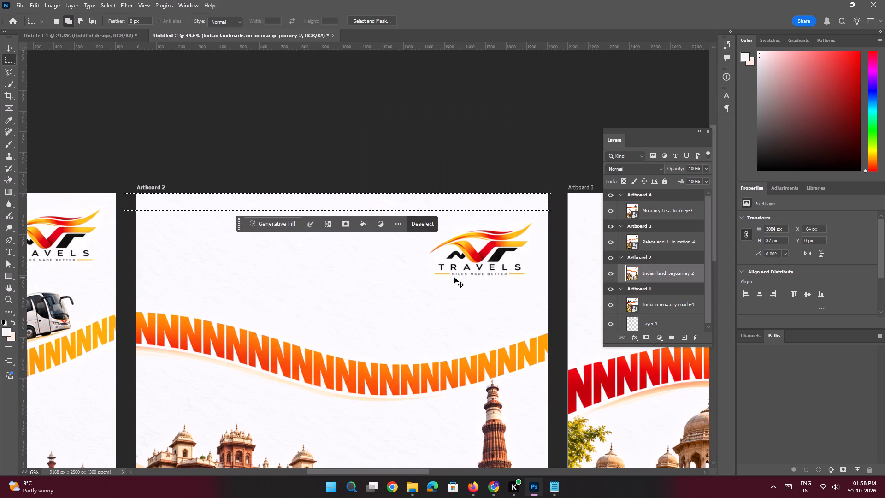
key("ctrl+d")
Outline the Travels logo in Artboard 2 with the Polygonal Lasso and remove it with a Content-Aware fill.
key("space")
key("space")
key("space")
key("space")
key("space")
key("space")
key("space")
key("space")
key("space")
key("space")
key("space")
key("space")
key("space")
key("space")
key("space")
left_click_drag(470, 250, 389, 254)
left_click_drag(403, 243, 417, 268, "ctrl")
left_click_drag(417, 269, 439, 340, "ctrl")
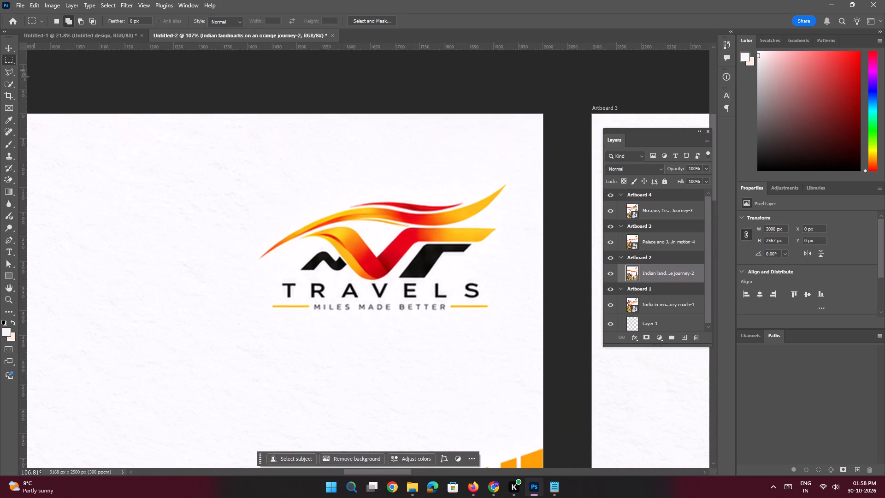
left_click(12, 75)
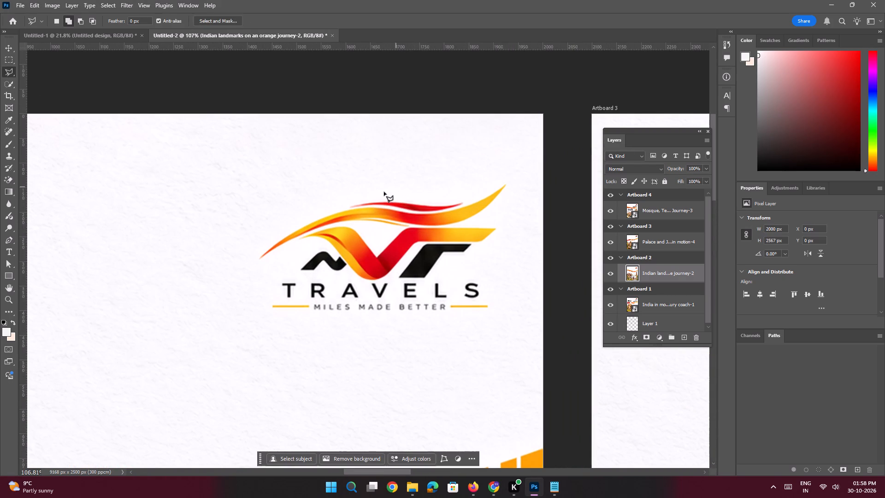
left_click(384, 192)
left_click(476, 172)
left_click(517, 179)
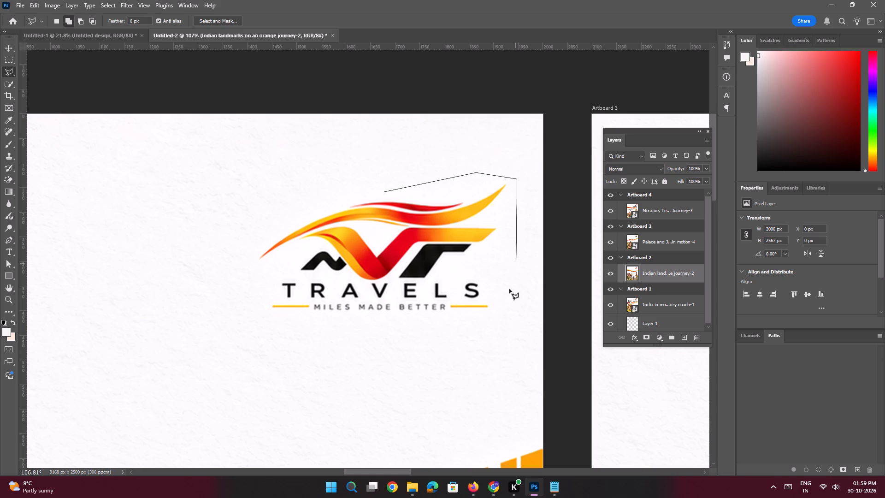
left_click(501, 323)
left_click(256, 320, "shift")
left_click(246, 256)
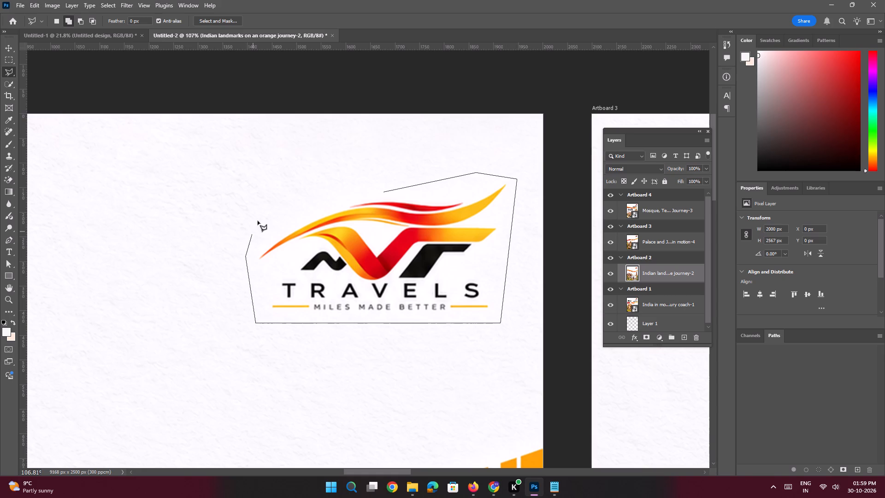
left_click(264, 211)
left_click(341, 190)
left_click(383, 191)
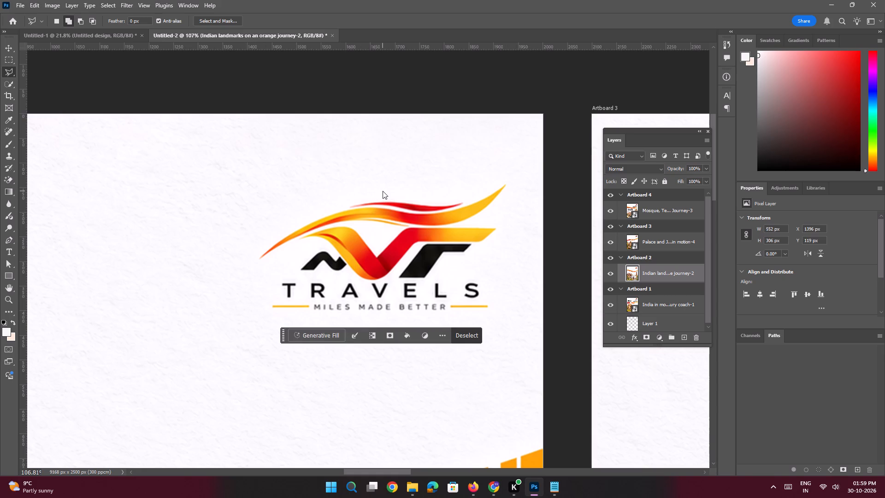
key("shift+BackSpace")
key("Return")
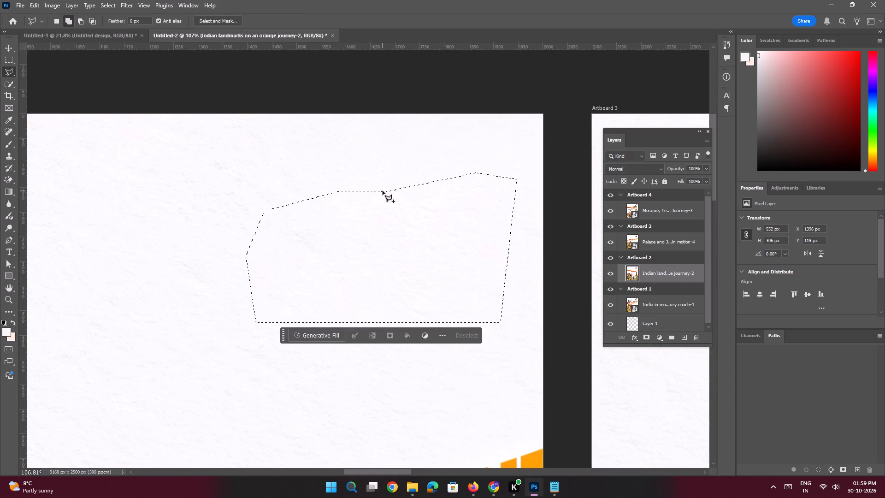
key("ctrl+d")
Examine the whole carousel from Artboard 1 across to Artboard 4, including the ribbon and remaining logos.
key("ctrl+0")
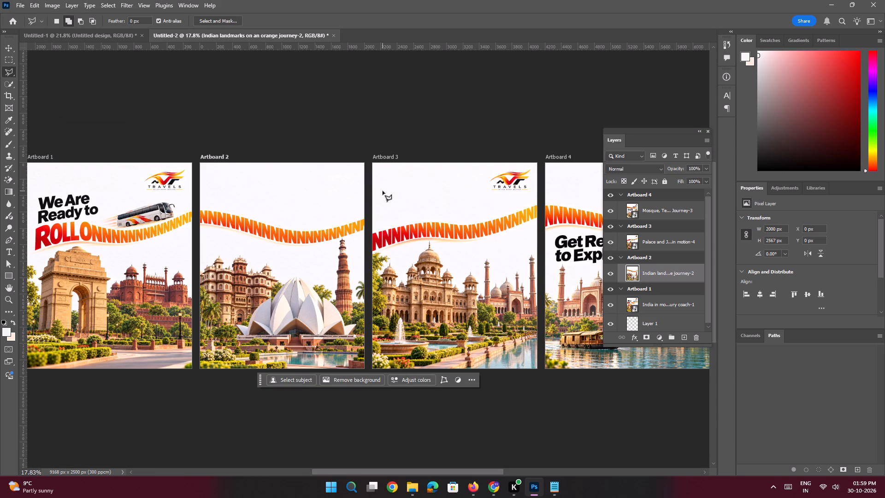
key("space")
key("space")
key("space")
key("space")
key("space")
key("space")
key("space")
key("space")
key("space")
key("space")
key("space")
key("space")
key("space")
key("space")
key("space")
key("space")
key("space")
key("space")
key("space")
key("space")
left_click_drag(382, 206, 385, 206)
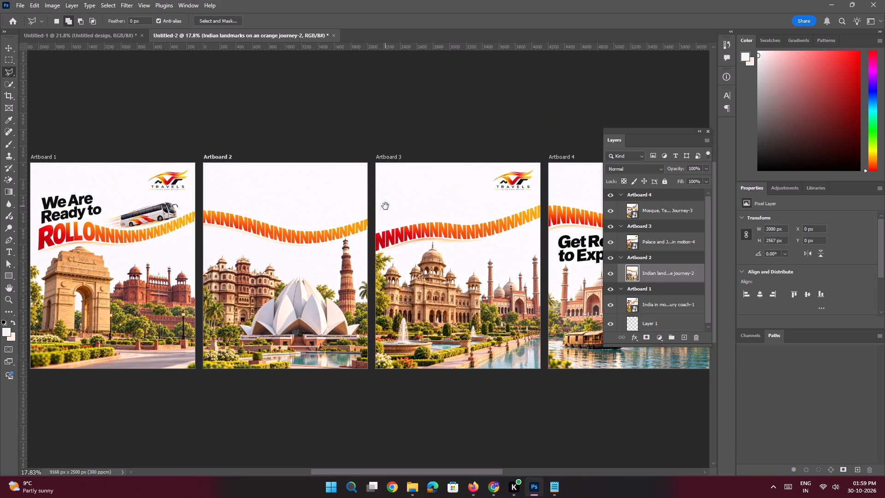
left_click_drag(385, 206, 419, 206)
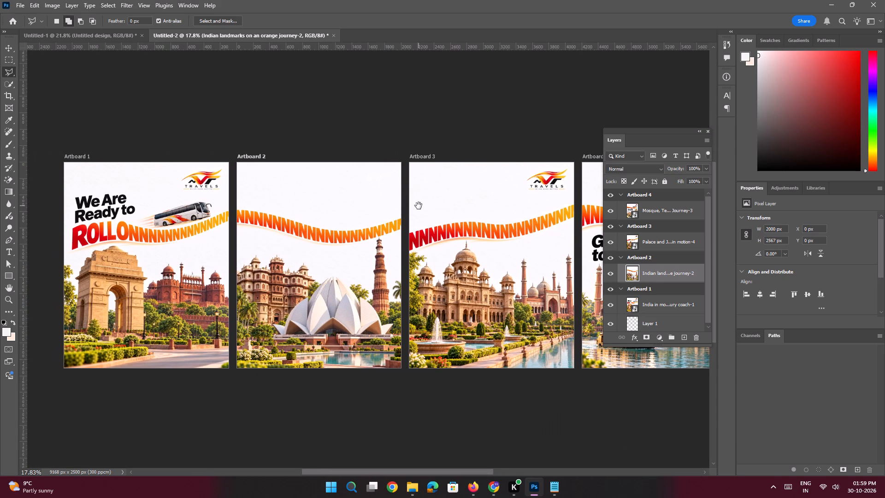
left_click_drag(419, 206, 325, 212)
left_click(310, 217)
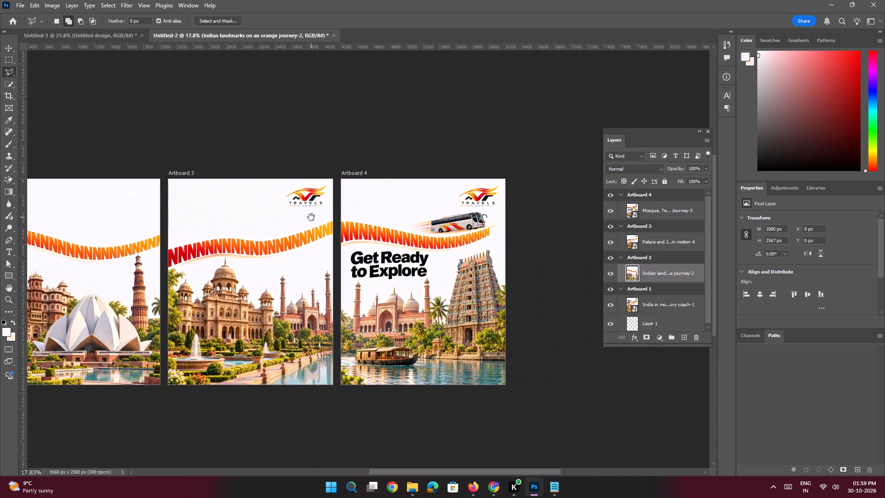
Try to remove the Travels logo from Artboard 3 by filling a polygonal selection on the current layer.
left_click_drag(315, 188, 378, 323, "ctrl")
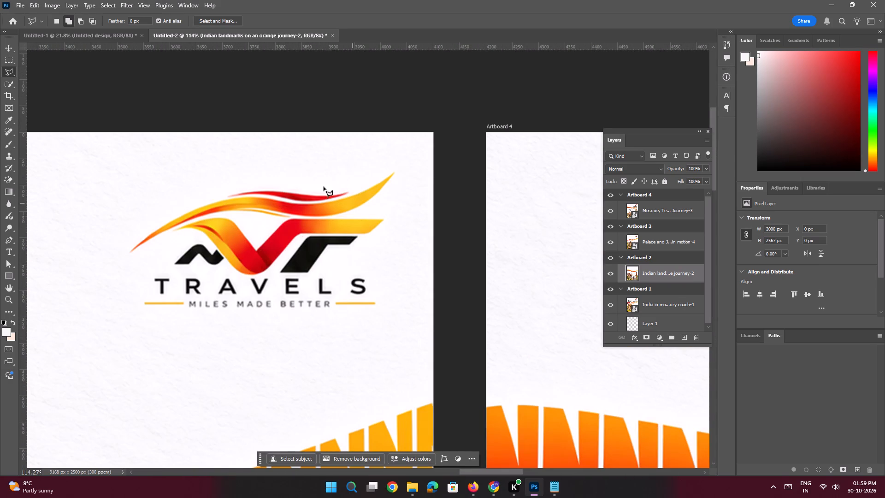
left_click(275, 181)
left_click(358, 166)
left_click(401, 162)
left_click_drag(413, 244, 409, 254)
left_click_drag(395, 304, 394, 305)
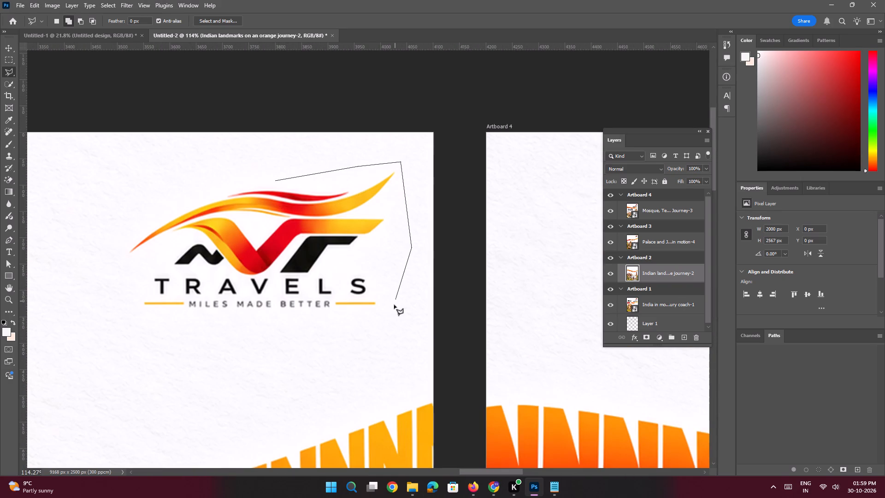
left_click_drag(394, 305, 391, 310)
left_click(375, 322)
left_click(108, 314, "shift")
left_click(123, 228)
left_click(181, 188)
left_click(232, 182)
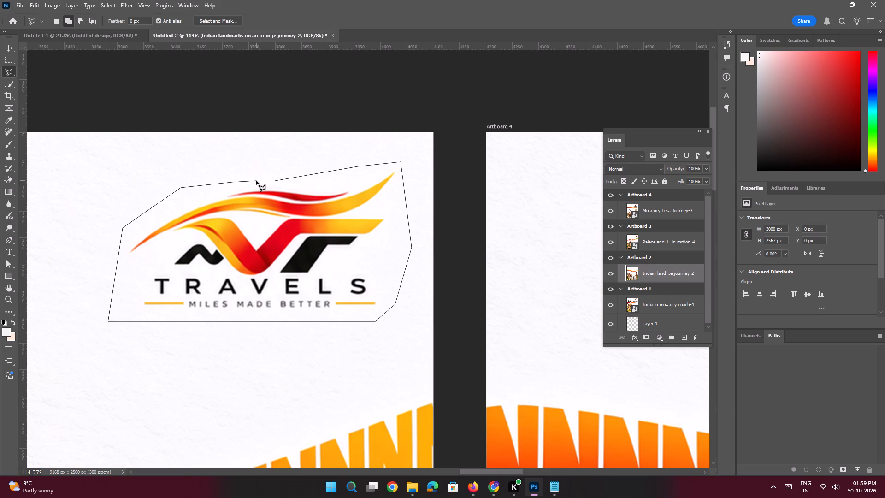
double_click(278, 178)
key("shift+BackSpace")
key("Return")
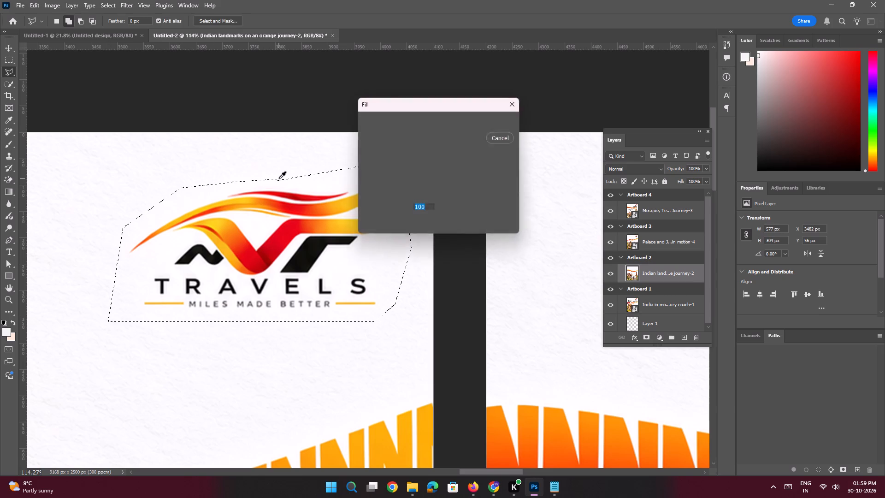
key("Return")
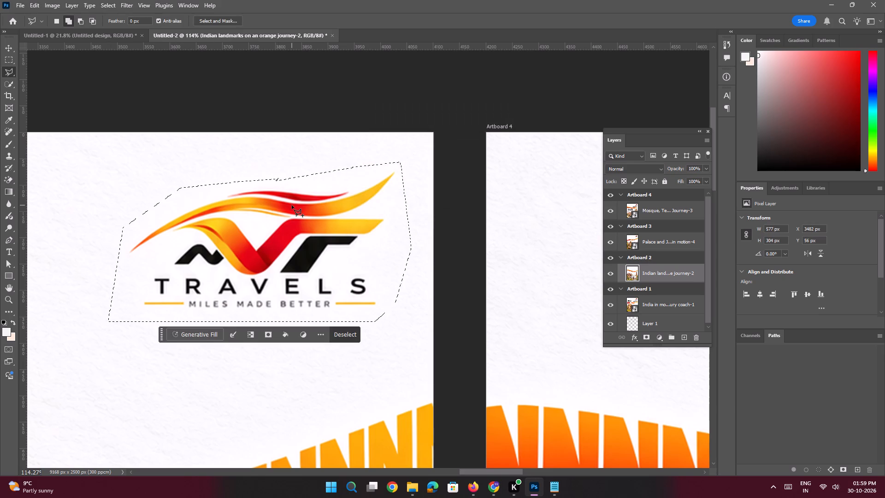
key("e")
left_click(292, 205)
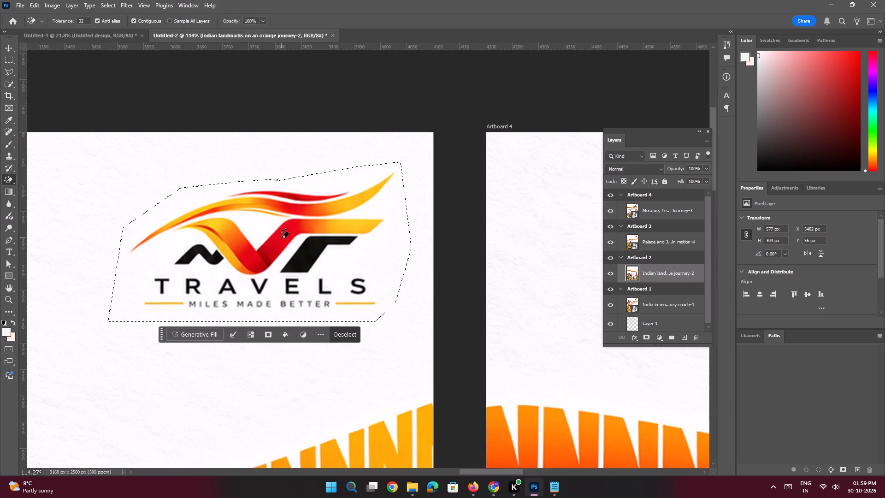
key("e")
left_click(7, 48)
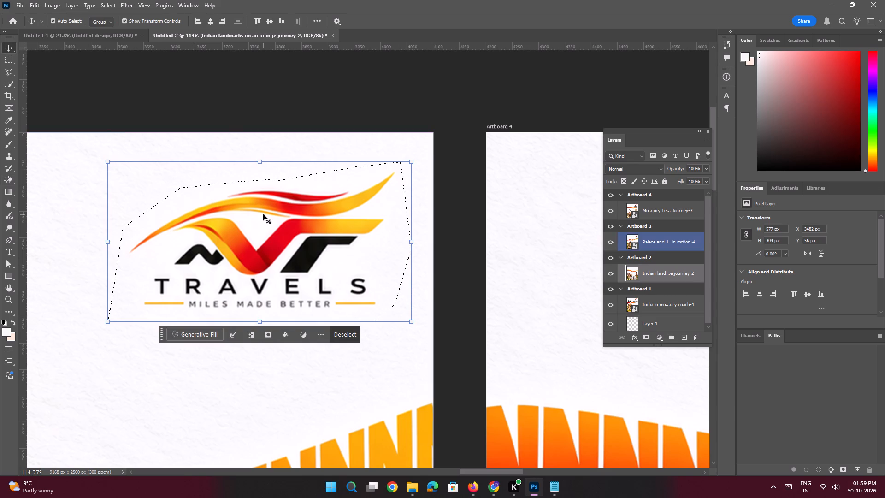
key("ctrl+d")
Select the palace image layer in Artboard 3 and rasterize it.
left_click(284, 232)
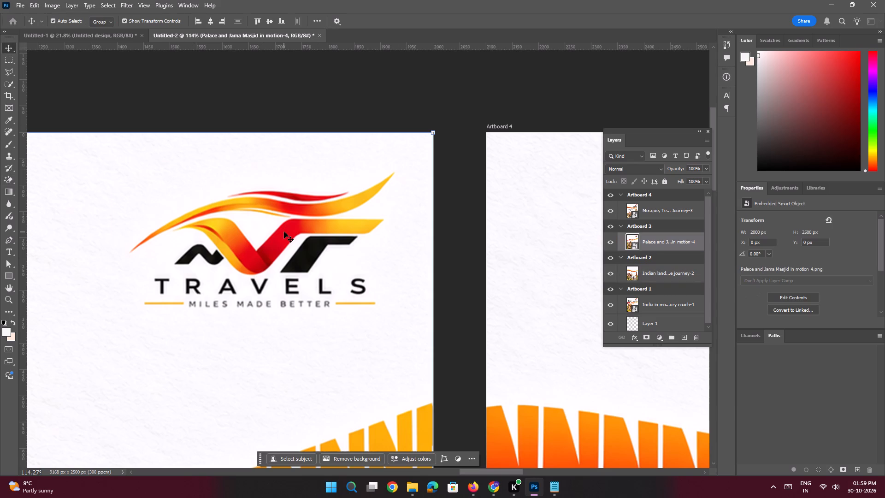
left_click(384, 104)
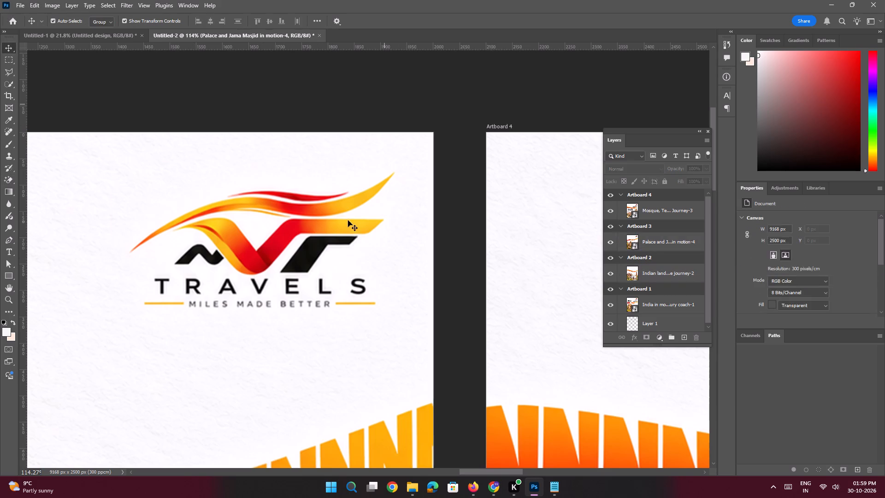
left_click(348, 223)
key("e")
left_click(348, 223)
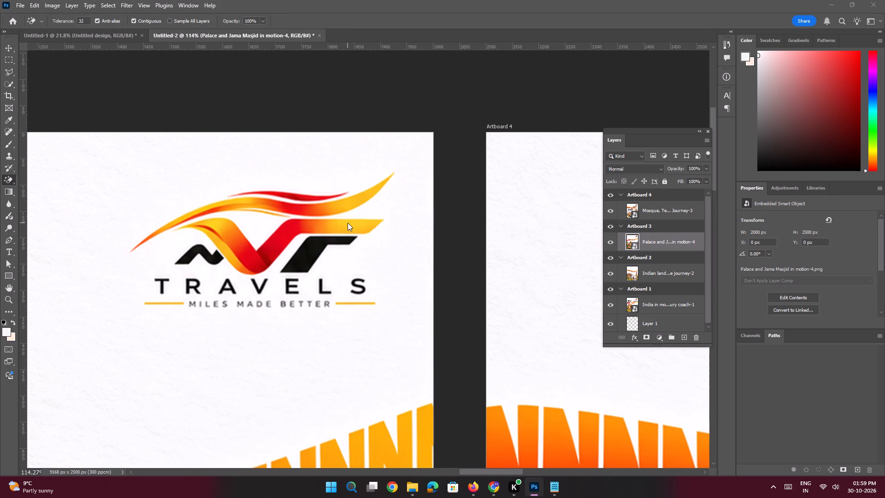
left_click(381, 180)
left_click(385, 179)
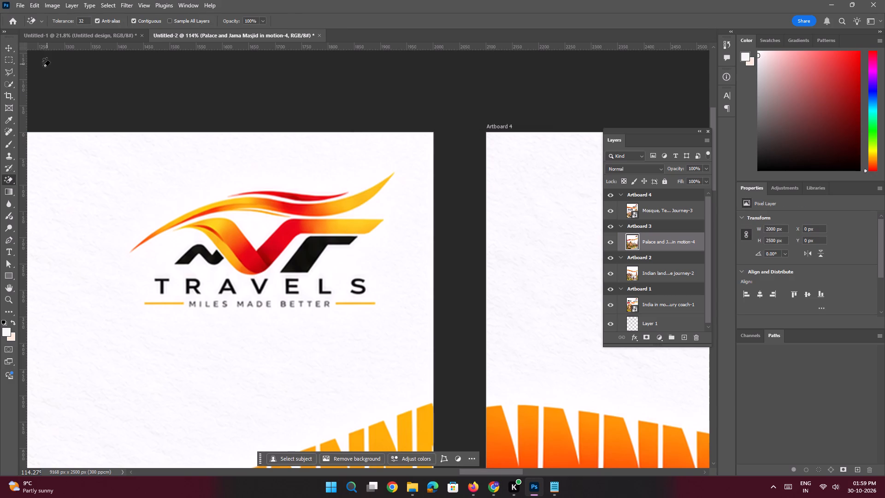
Outline the Travels logo in Artboard 3 with the Polygonal Lasso and remove it with a Content-Aware fill.
left_click(9, 73)
left_click(242, 181)
left_click(380, 156)
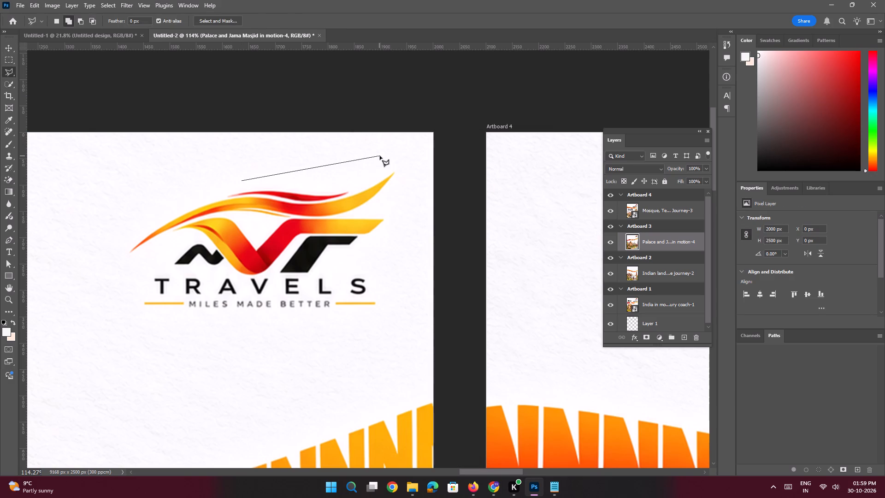
left_click_drag(413, 167, 413, 175)
left_click(386, 314)
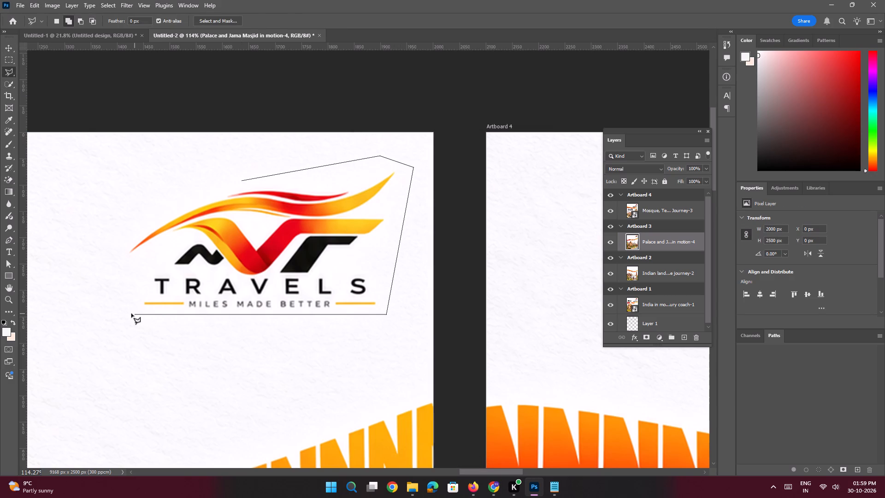
left_click(131, 314, "shift")
left_click(123, 248)
left_click(136, 202)
double_click(244, 181)
key("shift+BackSpace")
key("Return")
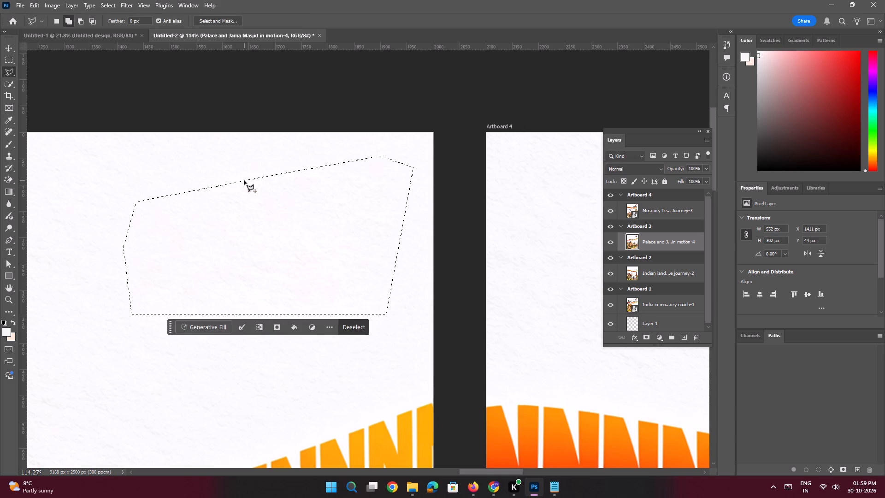
key("ctrl+d")
Outline the Travels logo above the bus in Artboard 4 with a Polygonal Lasso selection.
key("ctrl+space")
key("ctrl+space")
key("ctrl+space")
key("ctrl+space")
key("ctrl+space")
key("ctrl+space")
key("ctrl+space")
key("ctrl+space")
key("ctrl+space")
key("ctrl+space")
key("ctrl+space")
key("ctrl+space")
key("ctrl+space")
key("ctrl+space")
key("ctrl+space")
key("ctrl+space")
key("ctrl+space")
key("ctrl+space")
key("ctrl+space")
key("ctrl+space")
left_click_drag(300, 254, 251, 239, "ctrl")
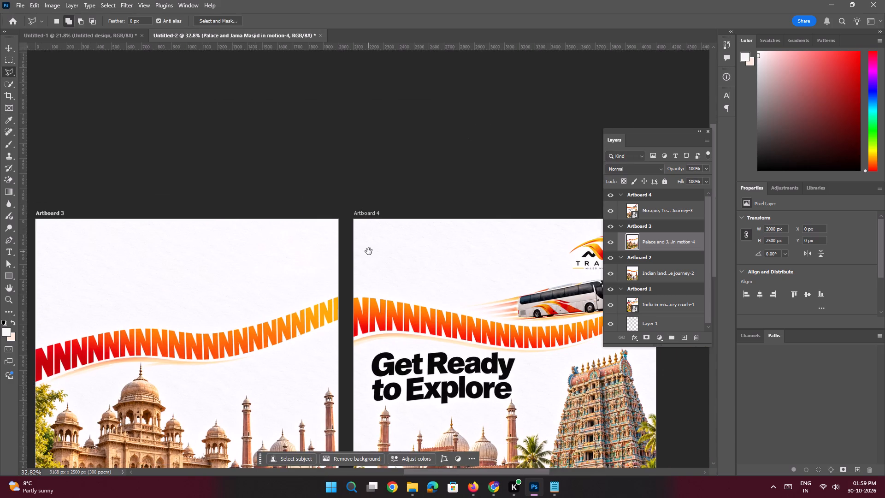
left_click_drag(369, 251, 199, 230)
left_click_drag(217, 237, 278, 244)
left_click(279, 244)
left_click_drag(260, 192, 293, 255, "ctrl")
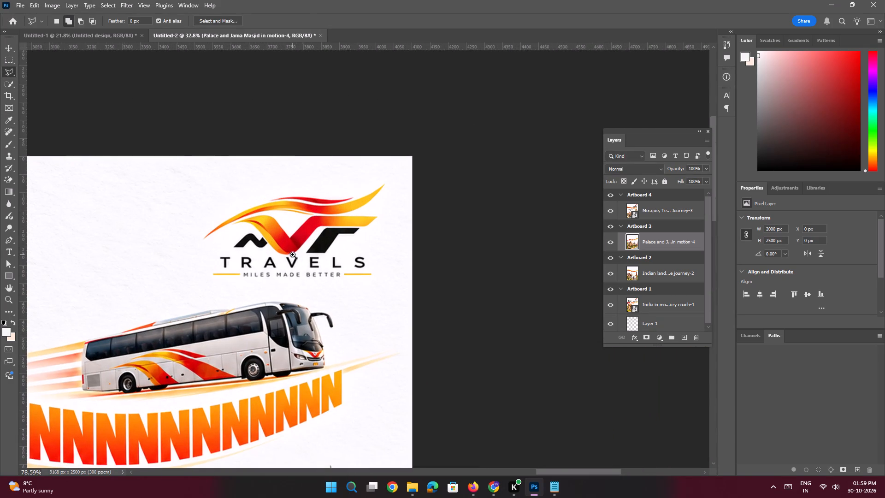
left_click_drag(293, 255, 293, 254, "ctrl")
left_click(277, 192)
left_click(344, 172)
left_click(382, 177)
left_click_drag(398, 208, 399, 221)
left_click_drag(396, 255, 394, 263)
left_click(387, 278)
left_click(363, 286)
left_click(190, 279, "shift")
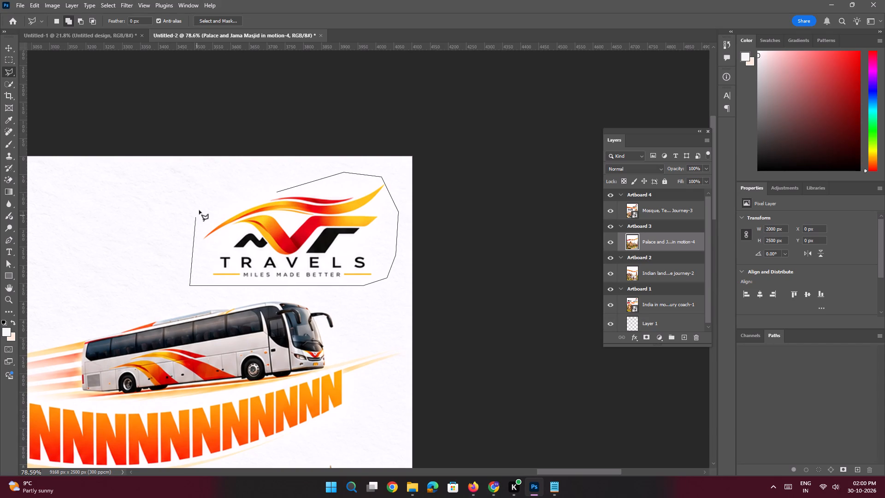
left_click(199, 210)
left_click(268, 191)
double_click(285, 191)
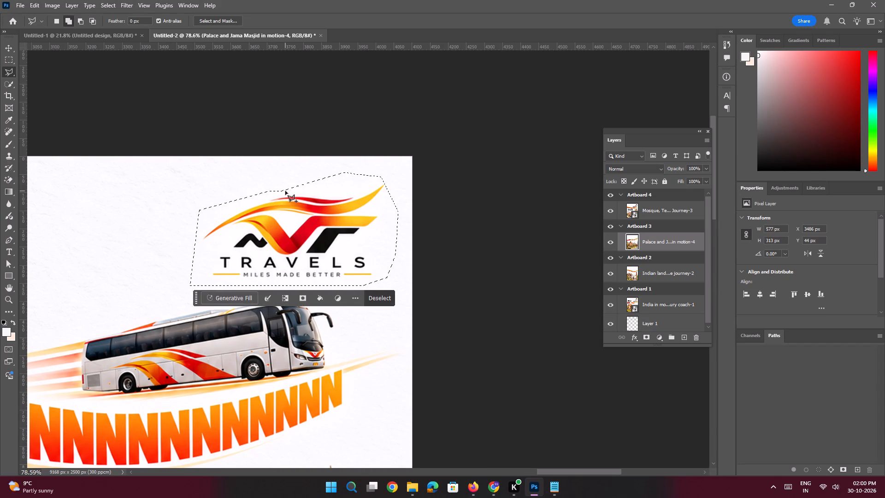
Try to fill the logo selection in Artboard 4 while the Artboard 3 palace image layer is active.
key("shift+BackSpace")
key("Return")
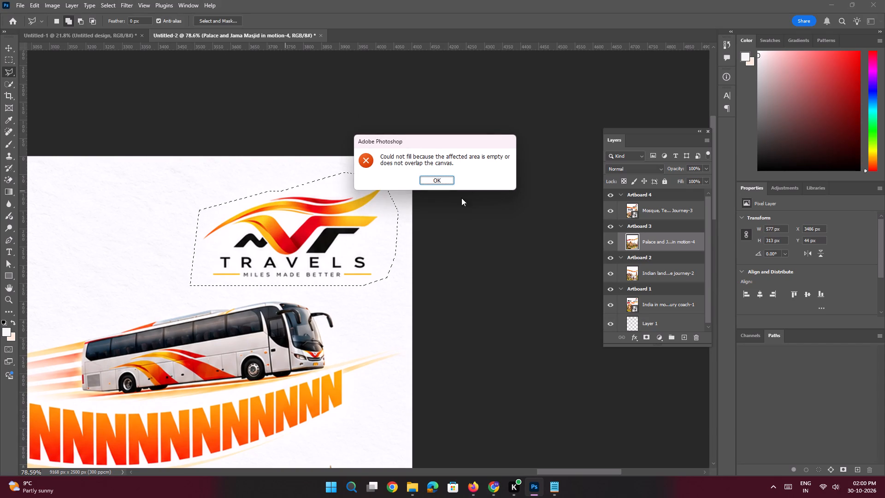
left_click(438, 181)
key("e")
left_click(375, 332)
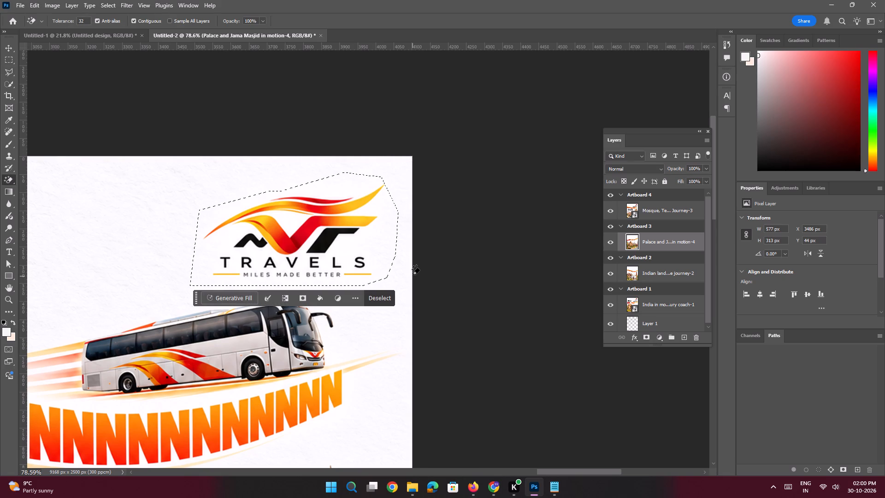
Select the mosque, temple and houseboat image layer in Artboard 4 and rasterize it, keeping the logo selection.
left_click(6, 50)
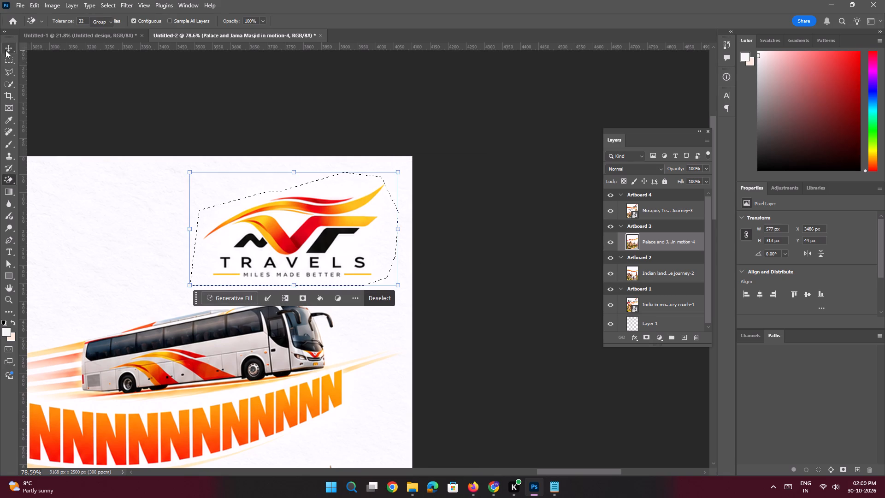
left_click(126, 90)
left_click(366, 349)
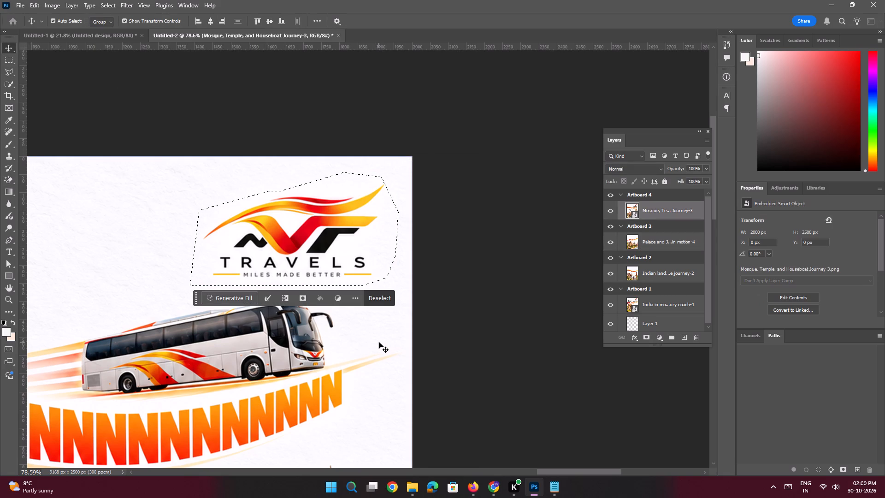
left_click(379, 342)
key("e")
left_click(379, 342)
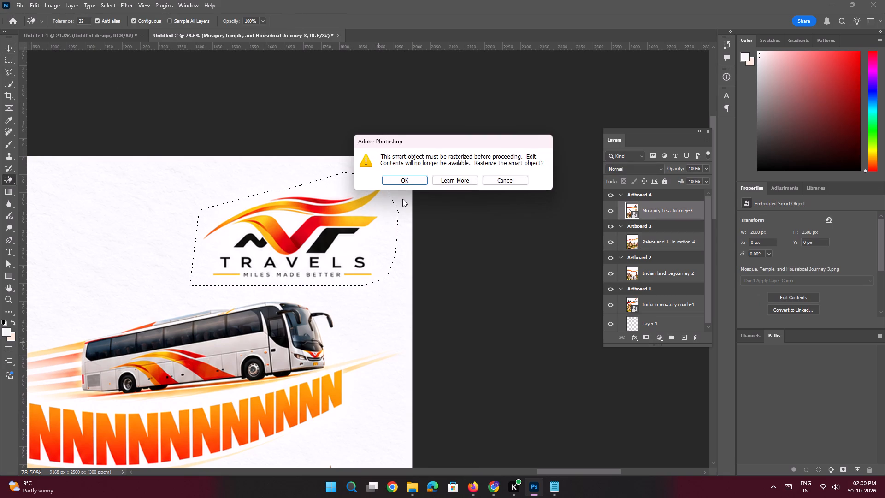
left_click(403, 182)
Remove the selected Travels logo from Artboard 4 with a Content-Aware fill at 100% opacity and deselect.
key("shift+BackSpace")
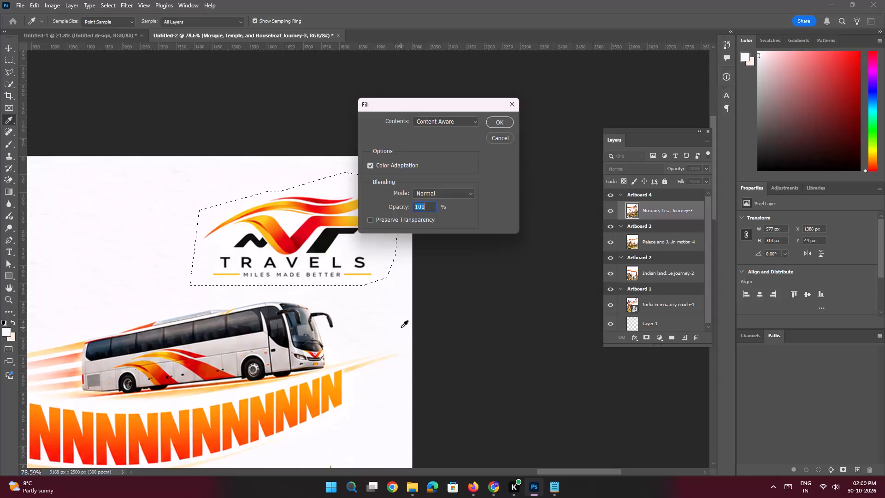
key("Return")
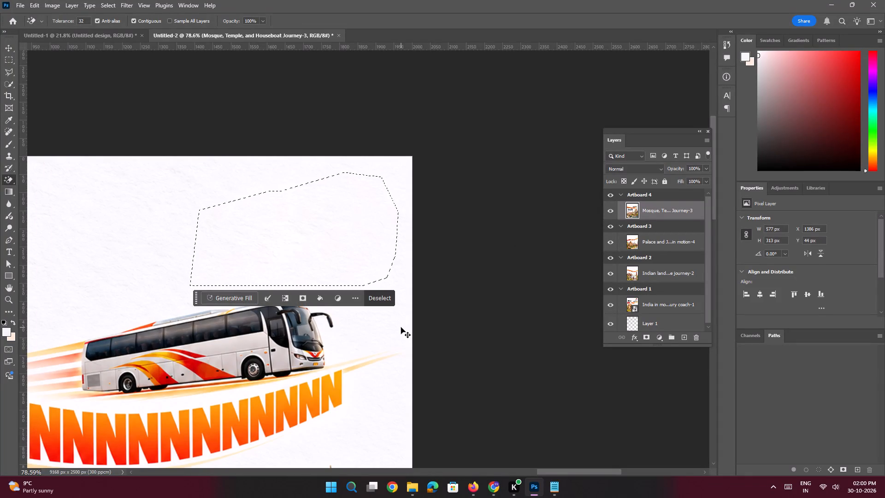
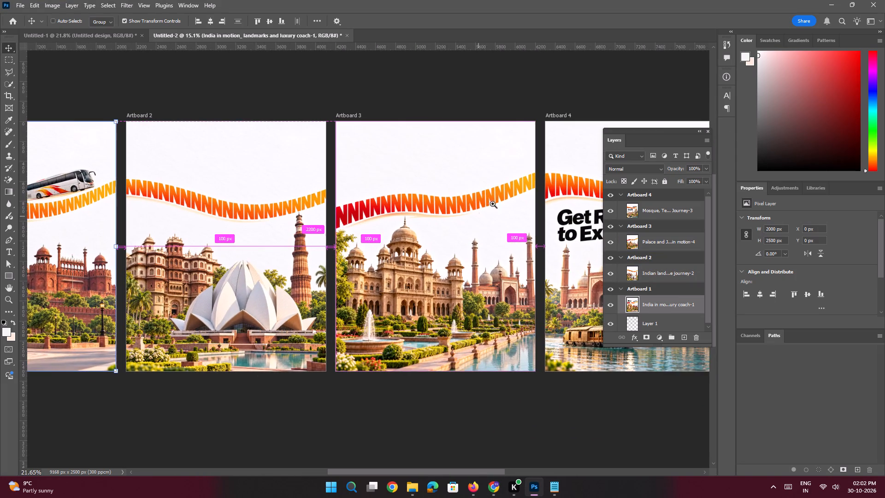
left_click_drag(496, 197, 476, 195)
key("space")
key("space")
key("space")
key("space")
key("space")
key("space")
key("space")
key("space")
key("space")
key("space")
key("space")
key("space")
key("space")
key("space")
key("space")
key("space")
key("space")
key("space")
key("space")
key("space")
left_click_drag(257, 209, 344, 209)
left_click(363, 210)
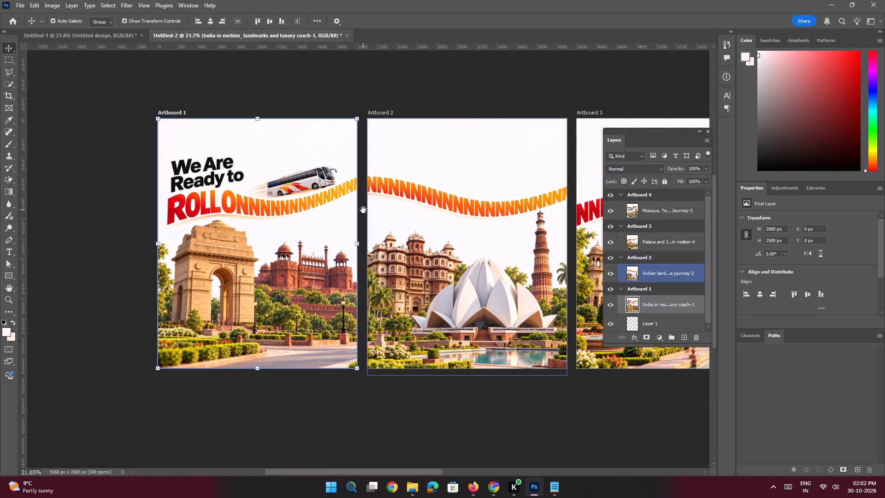
left_click_drag(407, 201, 367, 194)
left_click(367, 194)
left_click_drag(416, 153, 313, 148)
Select the Palace and Jama Masjid layer in Artboard 3 and start a Polygonal Lasso outline above its NNN ribbon, running past the artboard's right edge.
left_click(472, 179)
key("space")
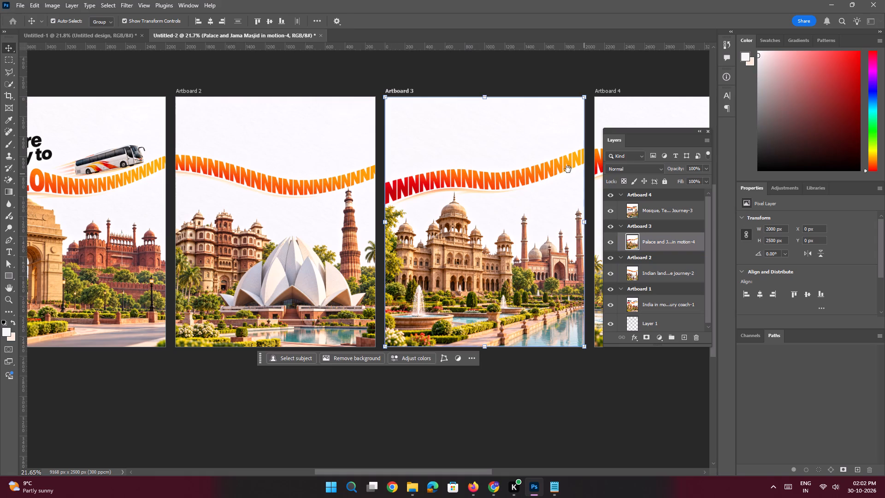
left_click_drag(527, 165, 556, 206, "ctrl")
left_click_drag(540, 190, 430, 179)
left_click_drag(385, 164, 404, 173)
left_click(398, 157)
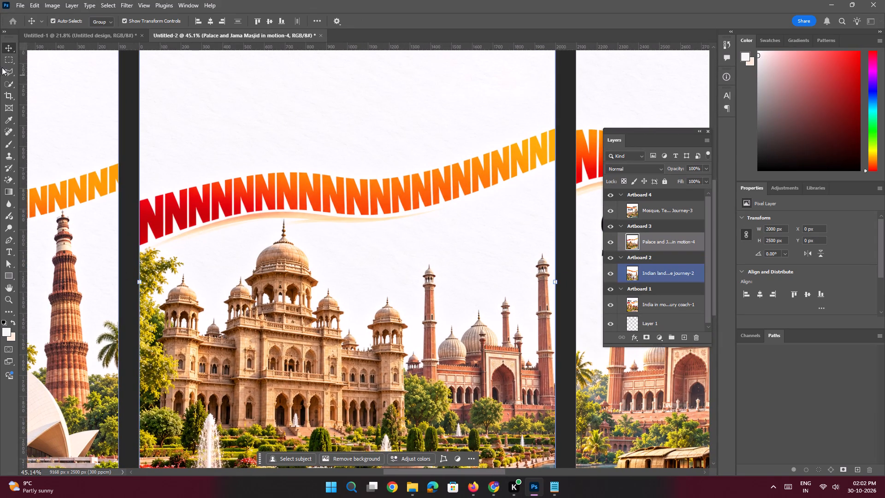
left_click(10, 69)
left_click(149, 191)
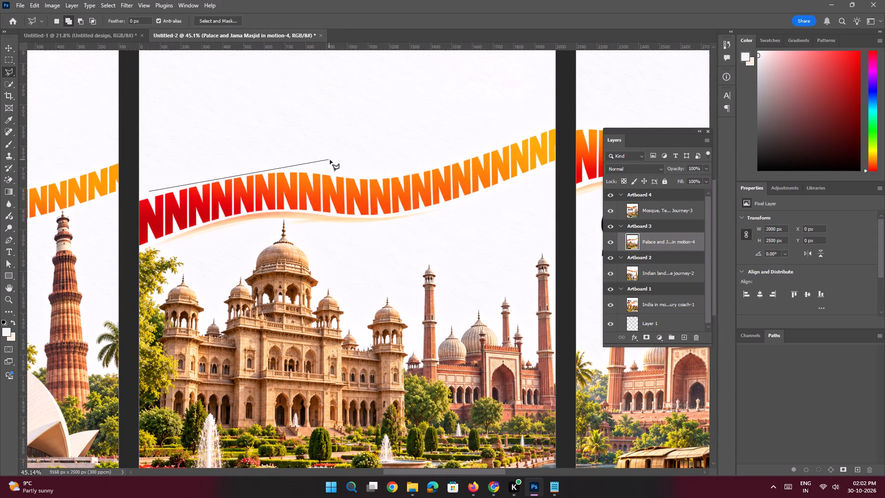
left_click(307, 158)
left_click(354, 170)
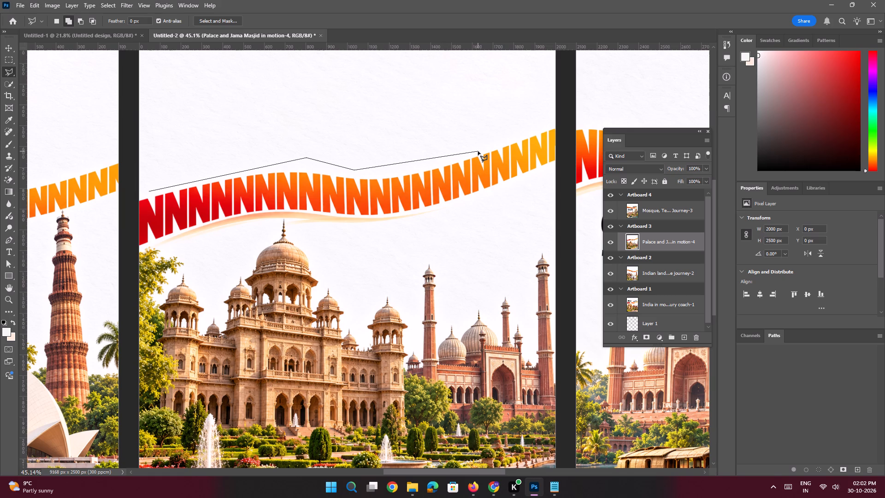
left_click(478, 151)
left_click(535, 126)
left_click(552, 122)
left_click(558, 124)
left_click(565, 144)
Continue the lasso beneath the Artboard 3 ribbon, around the palace dome's spire tip, and close it as a selection about 1997 x 515 px.
left_click_drag(564, 163, 560, 165)
left_click(549, 169)
left_click_drag(534, 180, 528, 183)
left_click(437, 217)
key("space")
double_click(419, 221, "ctrl")
left_click_drag(419, 221, 556, 217)
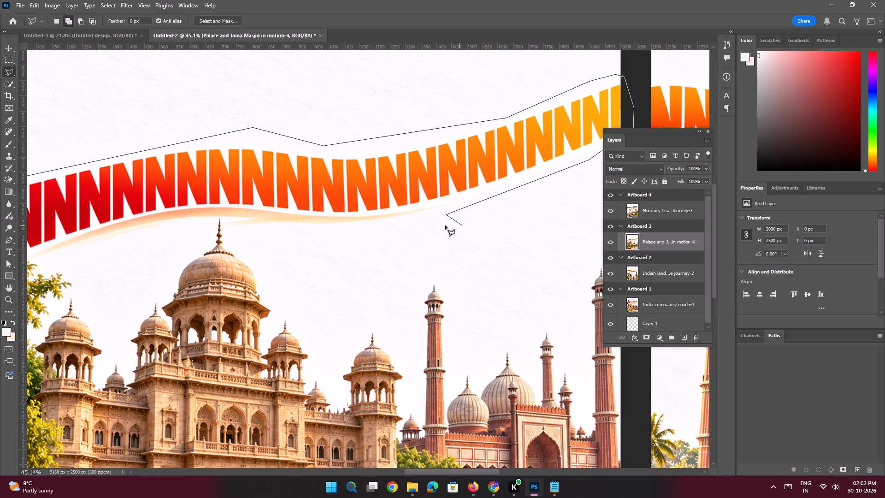
left_click(426, 225)
left_click(296, 231)
key("space")
key("space")
key("space")
key("space")
key("space")
key("space")
key("space")
key("space")
key("space")
key("space")
key("space")
key("space")
key("space")
key("space")
key("space")
key("space")
key("space")
key("space")
key("space")
key("space")
left_click_drag(242, 233, 324, 237)
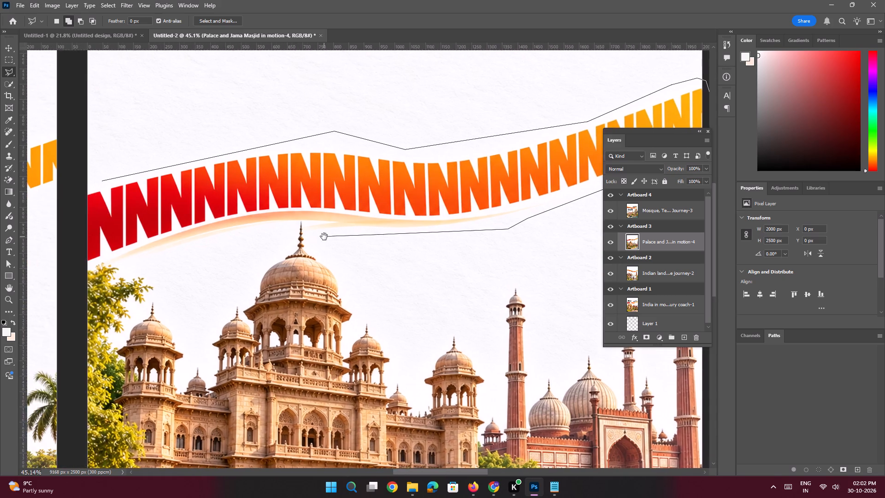
left_click_drag(324, 237, 413, 231)
double_click(413, 231, "ctrl")
left_click(368, 231)
left_click(355, 223)
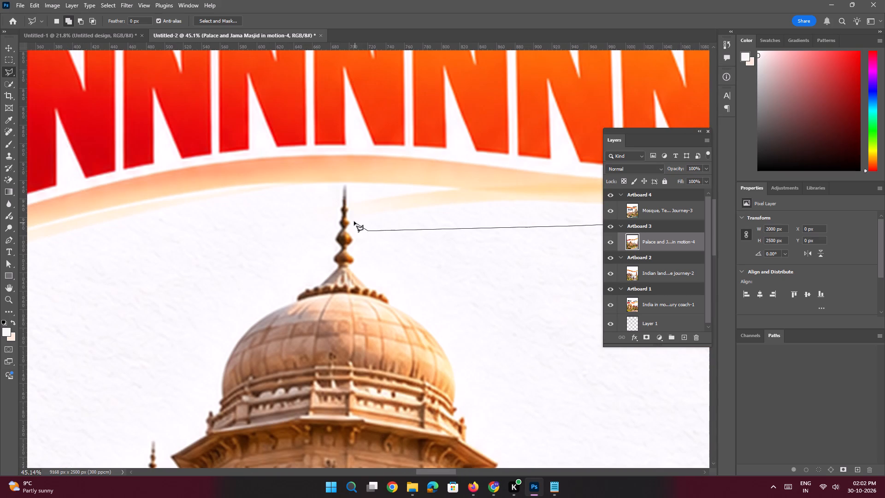
left_click(350, 216)
left_click(352, 207)
left_click(352, 190)
left_click(349, 185)
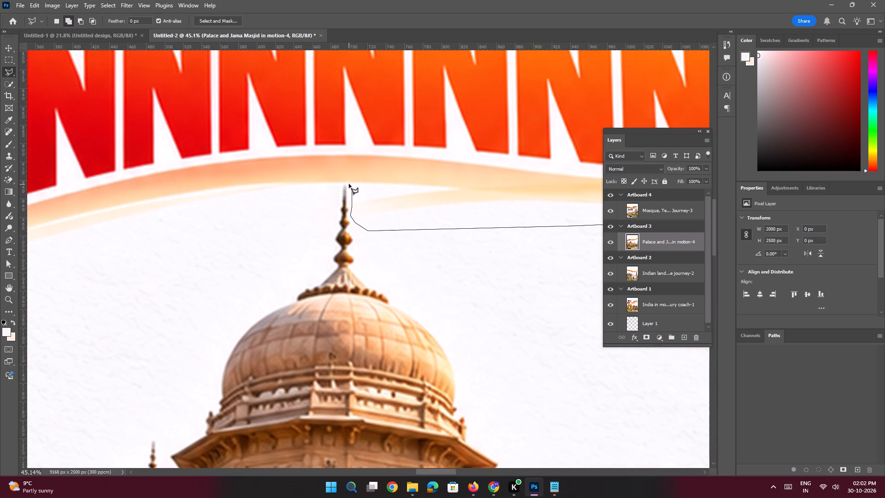
left_click(347, 183)
double_click(307, 197)
Begin adding a second lasso outline from the dome's spire tip along the ribbon's underside towards Artboard 3's left edge.
key("space")
key("space")
key("space")
key("space")
key("space")
key("space")
key("space")
key("space")
key("space")
key("space")
key("space")
key("space")
key("space")
key("space")
key("space")
key("space")
key("space")
key("space")
key("space")
key("space")
left_click_drag(305, 199, 366, 200)
left_click(366, 196, "shift")
left_click(315, 205, "shift")
key("space")
key("space")
key("space")
key("space")
key("space")
key("space")
key("space")
key("space")
key("space")
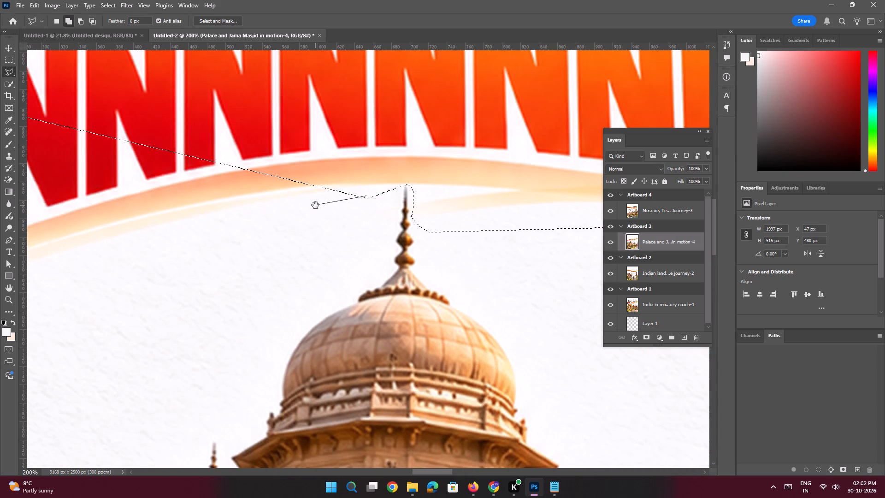
left_click_drag(315, 205, 486, 181)
left_click(255, 229, "shift")
key("shift+space")
key("shift+space")
key("shift+space")
key("shift+space")
key("shift+space")
key("shift+space")
key("shift+space")
key("shift+space")
key("shift+space")
key("shift+space")
key("shift+space")
left_click_drag(255, 229, 408, 202)
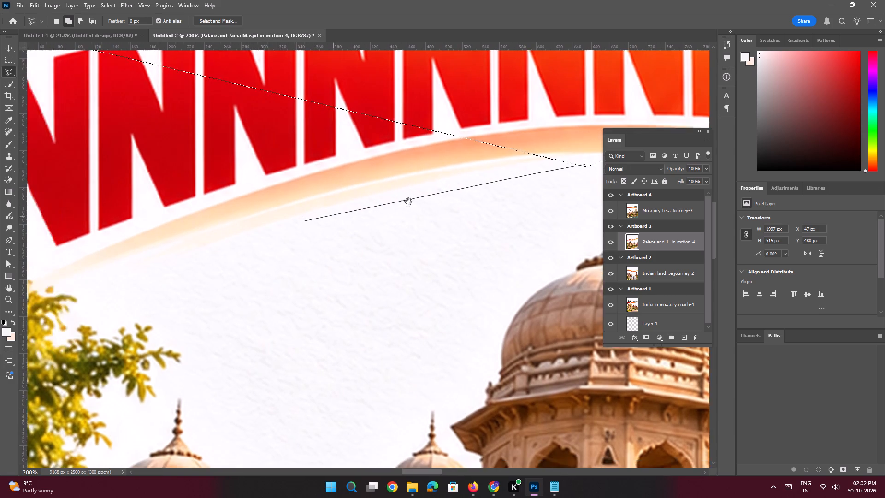
left_click_drag(408, 202, 515, 183)
left_click(397, 224, "shift")
left_click(282, 244, "shift")
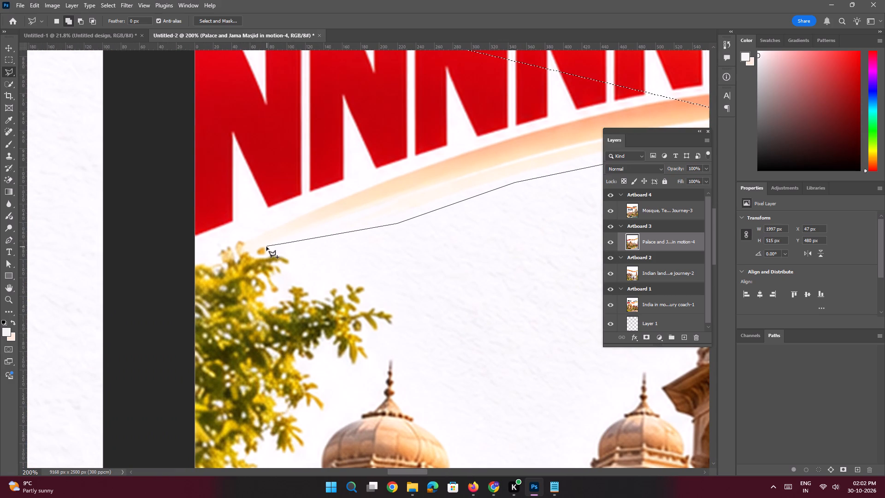
Carry the outline above the treetop and past Artboard 3's left edge, closing it above the ribbon for a selection about 2061 x 609 px.
left_click(266, 247, "shift")
left_click(261, 246, "shift")
left_click(253, 249, "shift")
left_click(245, 237, "shift")
left_click(225, 242, "shift")
left_click(190, 249, "shift")
left_click(179, 213, "shift")
key("space")
key("space")
key("space")
key("space")
key("space")
key("space")
key("space")
key("space")
left_click_drag(179, 203, 203, 338)
left_click(203, 184, "shift")
left_click(221, 145, "shift")
left_click(253, 137, "shift")
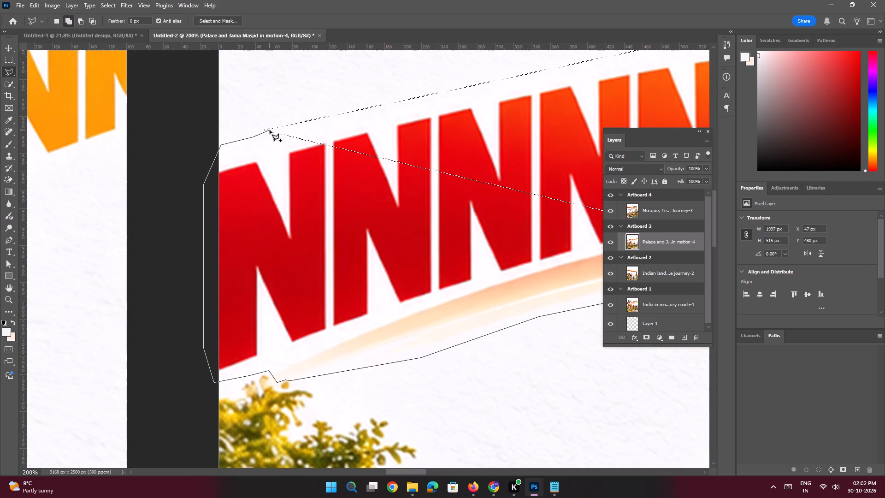
double_click(270, 130, "shift")
Cut the selected NNN ribbon out of the Palace and Jama Masjid layer in Artboard 3.
key("space")
left_click_drag(279, 174, 205, 162, "ctrl")
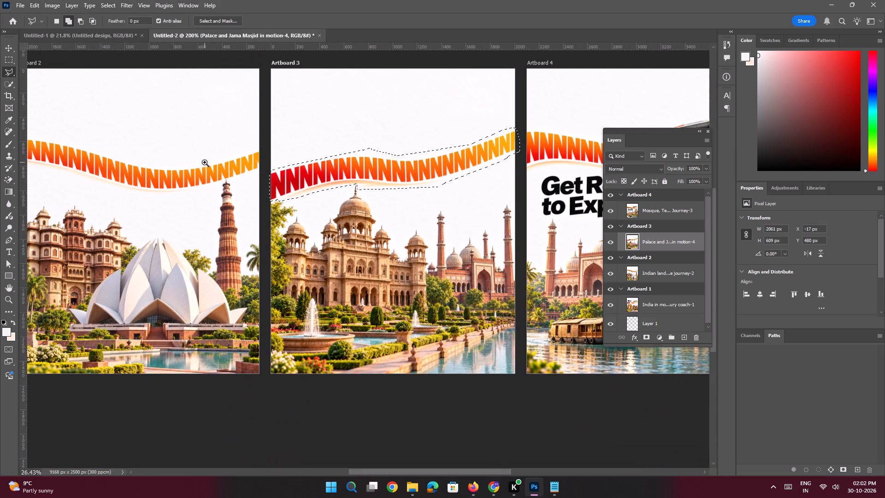
left_click_drag(205, 162, 203, 162, "ctrl")
key("ctrl+x")
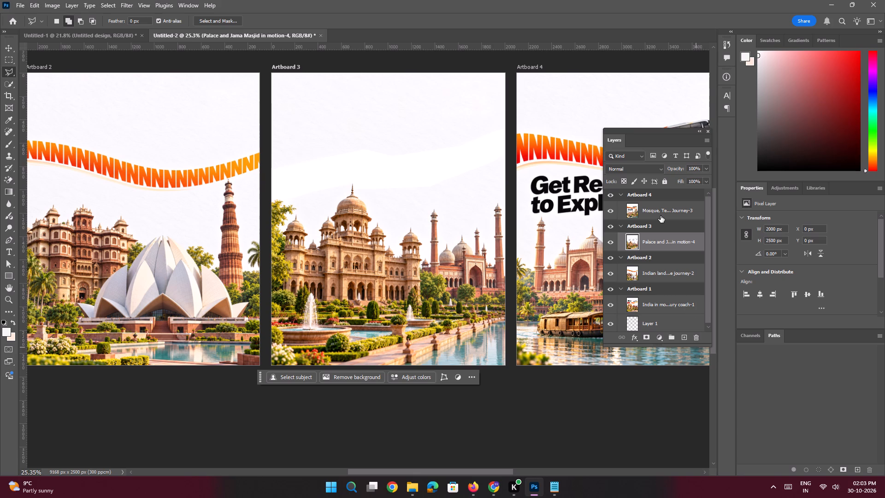
Add an empty layer above the Indian landmarks image in Artboard 2.
left_click(658, 272)
left_click(684, 338)
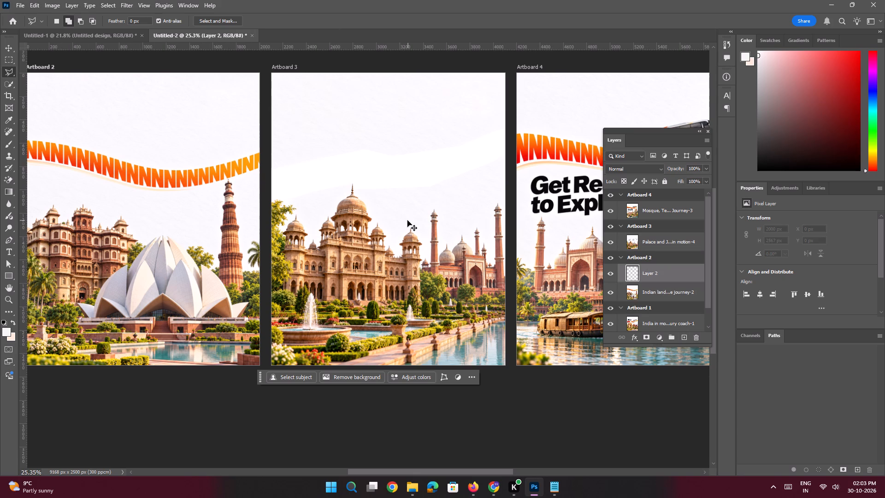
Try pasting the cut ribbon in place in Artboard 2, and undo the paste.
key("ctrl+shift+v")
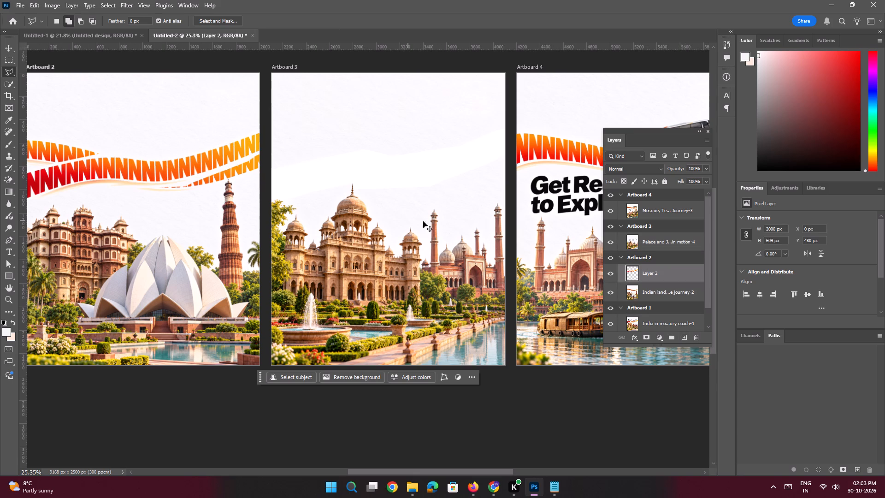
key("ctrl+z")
Paste the cut ribbon in place on its own layer above the Palace and Jama Masjid image in Artboard 3.
left_click(665, 239)
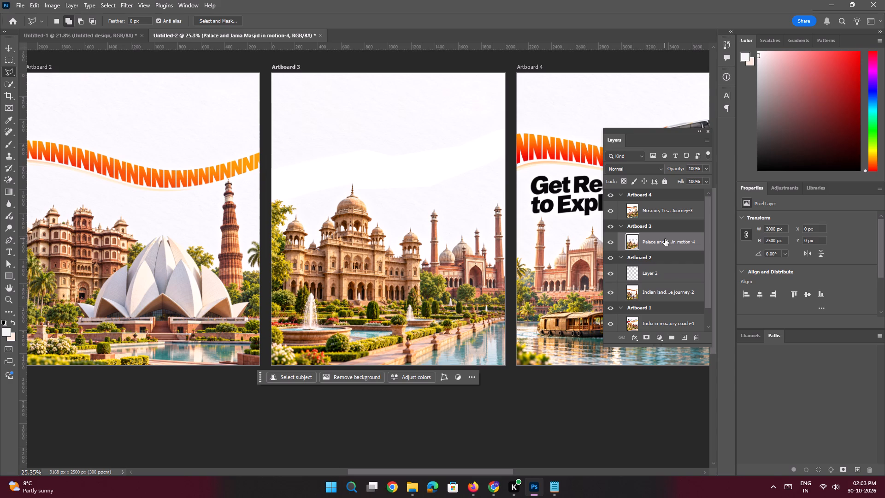
key("ctrl+shift+v")
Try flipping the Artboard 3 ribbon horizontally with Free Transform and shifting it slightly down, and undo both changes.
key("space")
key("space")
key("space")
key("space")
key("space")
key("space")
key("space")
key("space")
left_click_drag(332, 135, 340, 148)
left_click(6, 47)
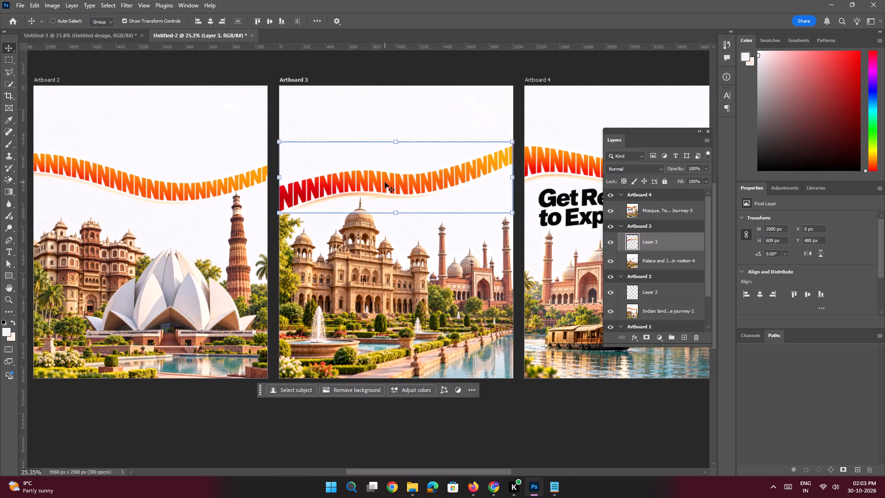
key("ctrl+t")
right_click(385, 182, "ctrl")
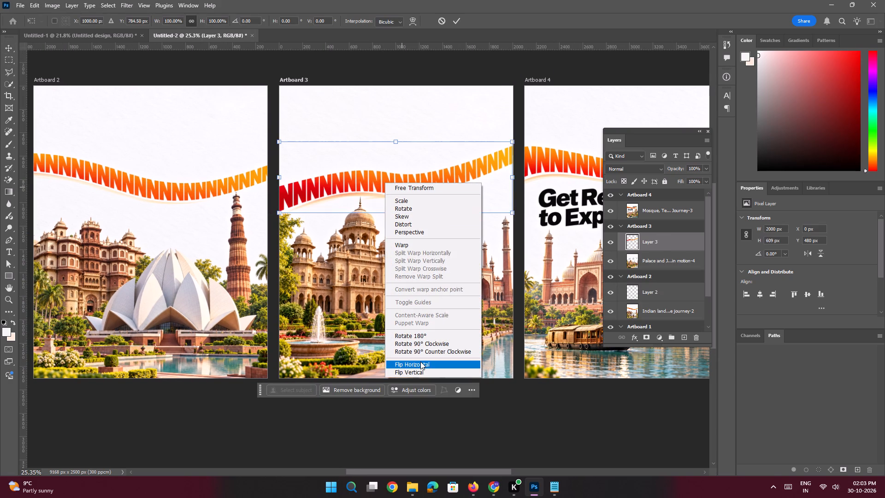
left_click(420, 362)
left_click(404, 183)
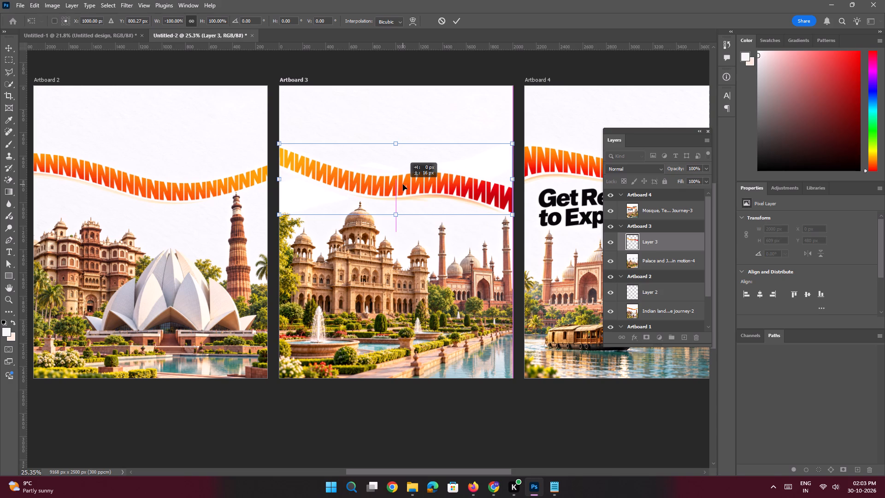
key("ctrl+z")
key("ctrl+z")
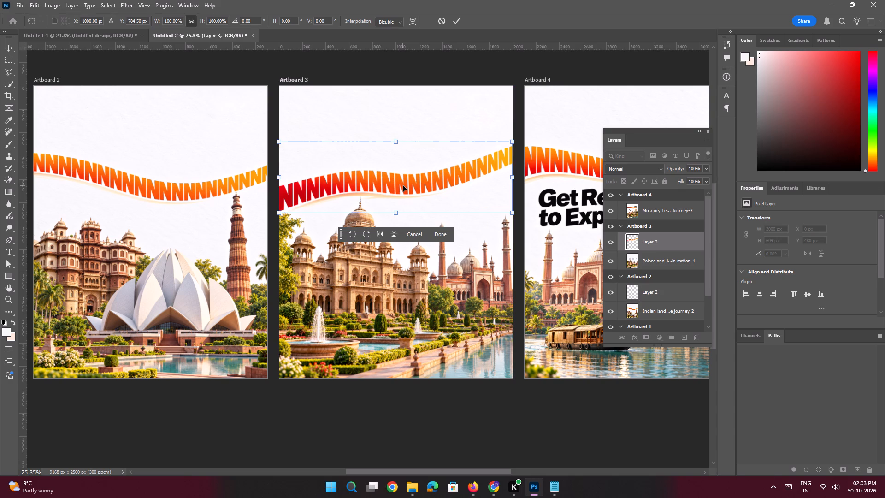
Move the Artboard 3 ribbon straight up by about 225 px, to a centre Y of 559.50 px.
key("space")
key("space")
key("space")
key("space")
key("space")
key("space")
key("space")
key("space")
key("space")
key("space")
key("space")
key("space")
key("space")
key("space")
key("space")
key("space")
key("space")
left_click_drag(417, 178, 417, 186)
left_click_drag(407, 191, 408, 165, "shift")
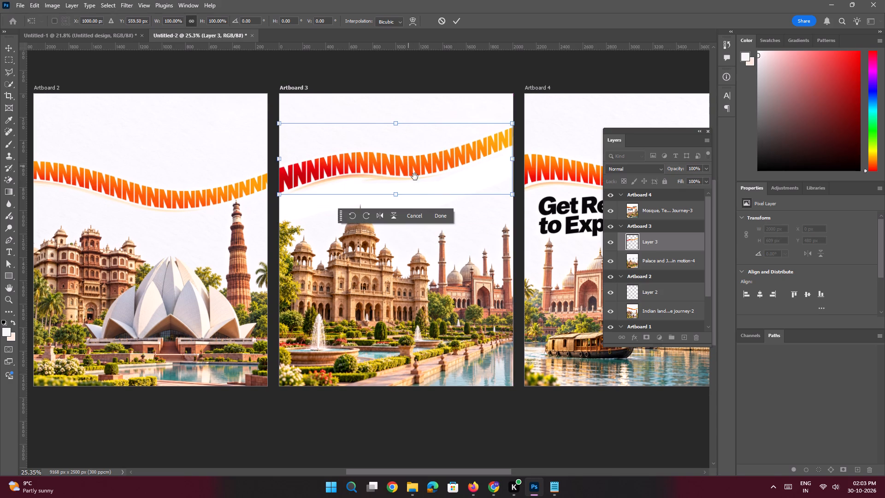
Skew the Artboard 3 ribbon vertically by about 7°, lowering its right end towards the start of Artboard 4's ribbon.
key("space")
left_click(418, 190, "ctrl")
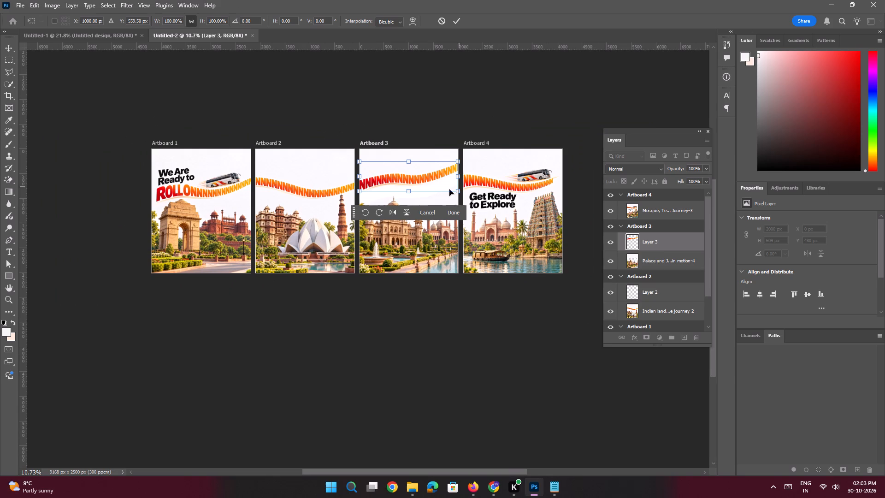
key("space")
left_click_drag(449, 181, 479, 212, "ctrl")
left_click_drag(476, 167, 475, 180)
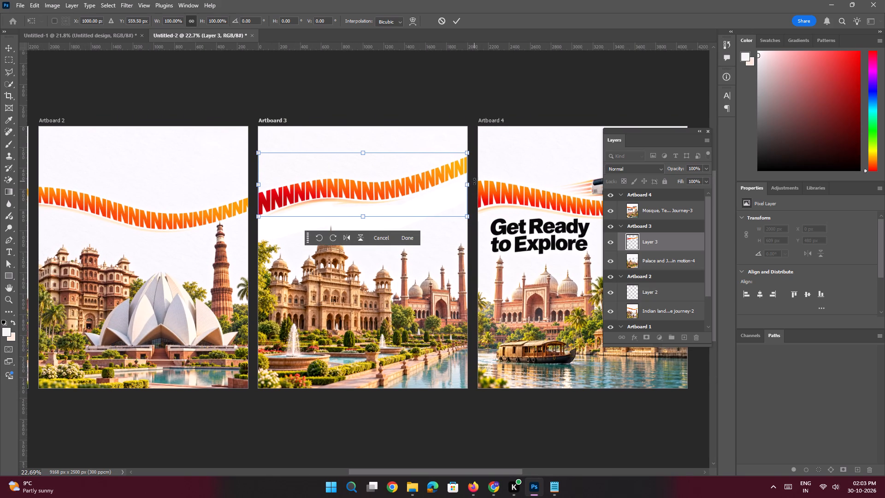
key("ctrl+t")
left_click_drag(468, 184, 468, 190, "ctrl")
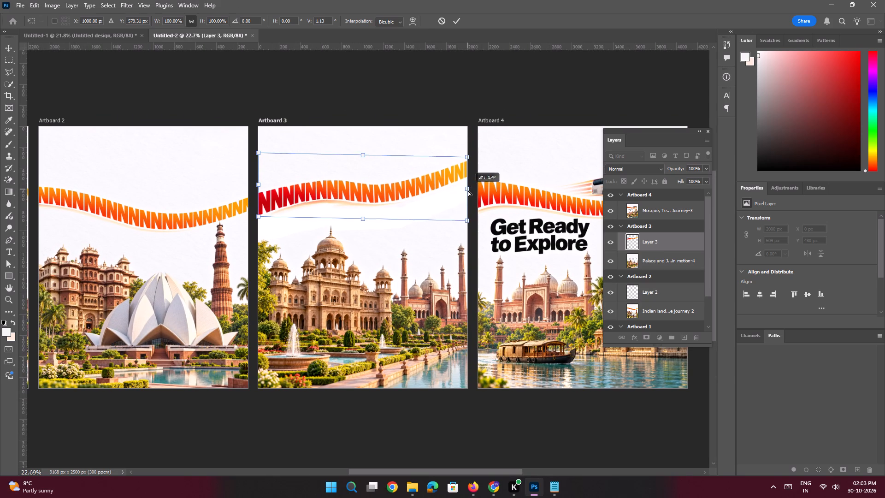
left_click_drag(468, 190, 468, 213, "ctrl")
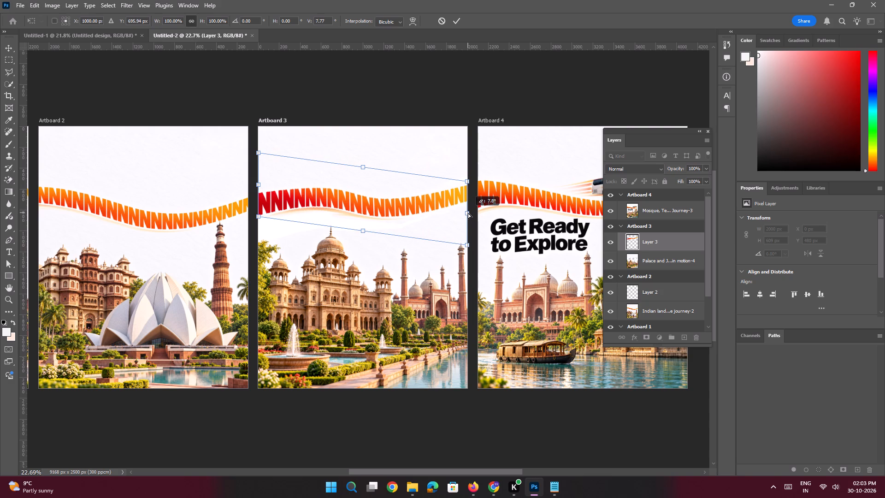
left_click_drag(468, 213, 467, 211, "ctrl")
key("Return")
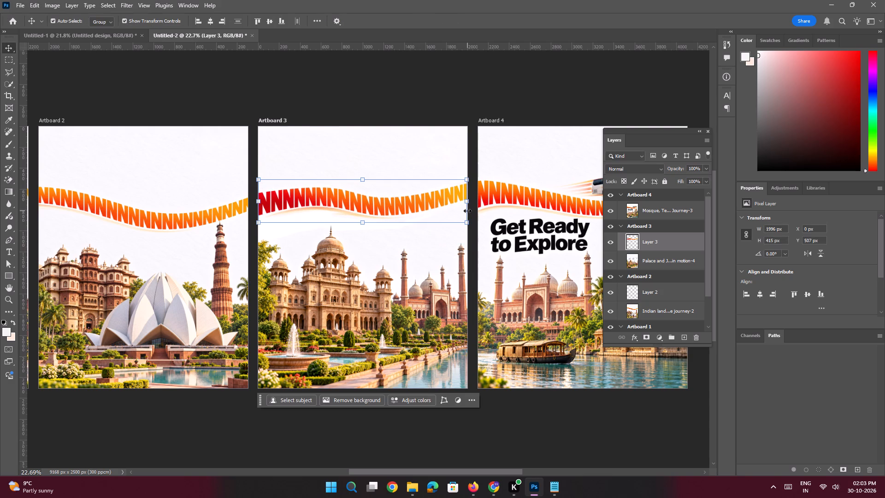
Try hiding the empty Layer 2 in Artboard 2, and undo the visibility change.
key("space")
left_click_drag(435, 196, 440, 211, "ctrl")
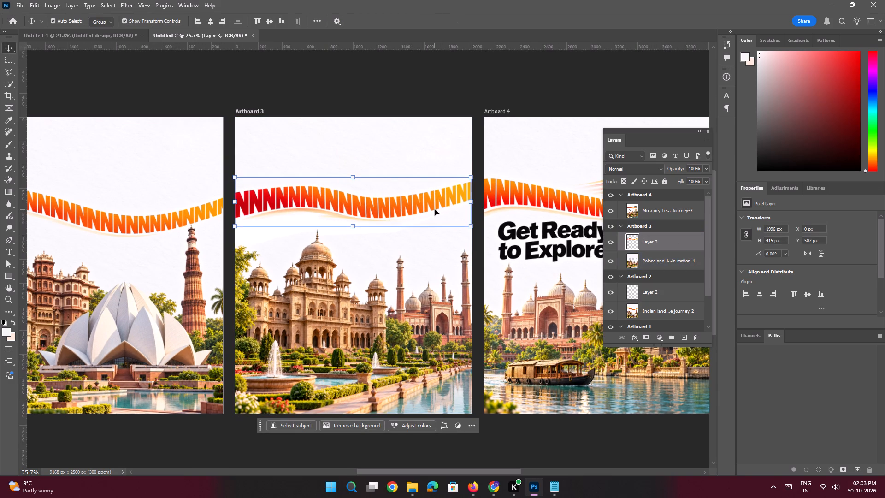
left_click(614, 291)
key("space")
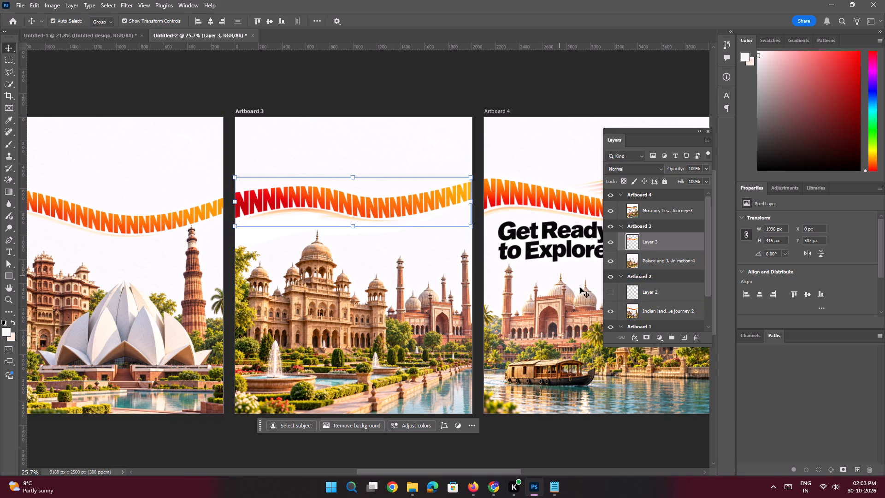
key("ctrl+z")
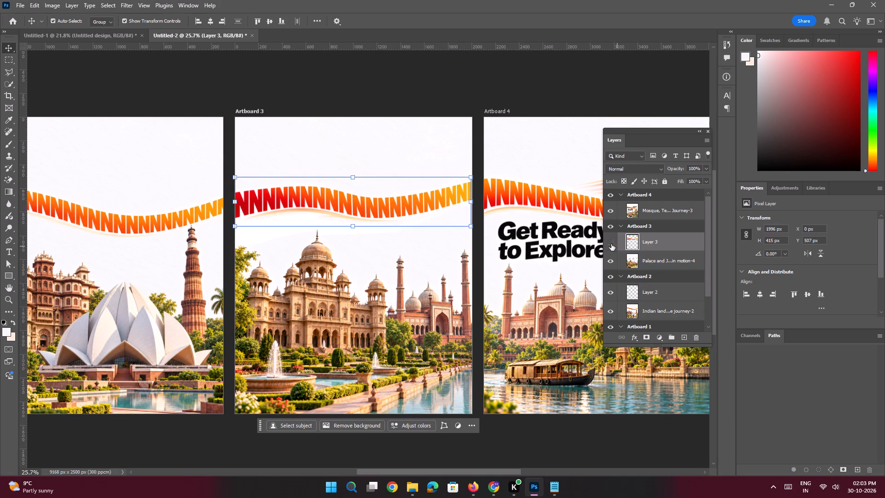
Hide the separated ribbon layer, Layer 3, in Artboard 3.
left_click(611, 244)
On the Palace and Jama Masjid layer, start a Polygonal Lasso outline along the cut-out area's upper edge and around Artboard 3's right edge.
key("space")
left_click_drag(292, 182, 296, 198, "ctrl")
left_click(300, 191)
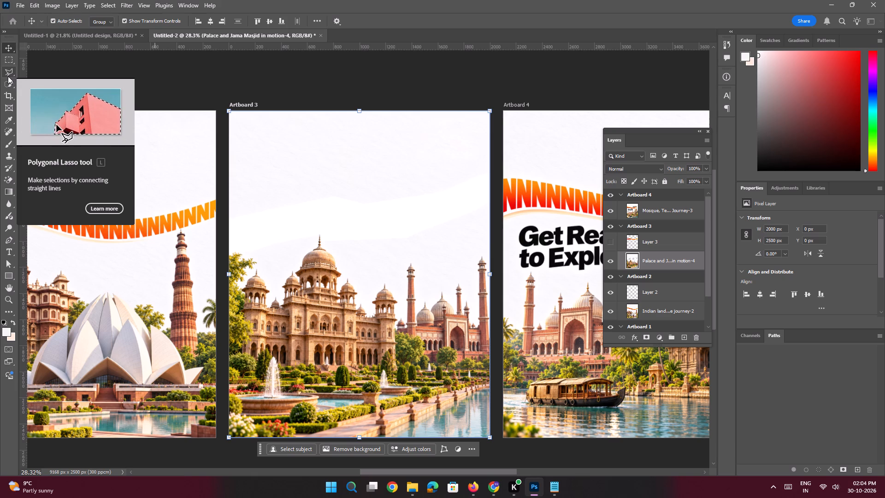
left_click(7, 76)
left_click(244, 210)
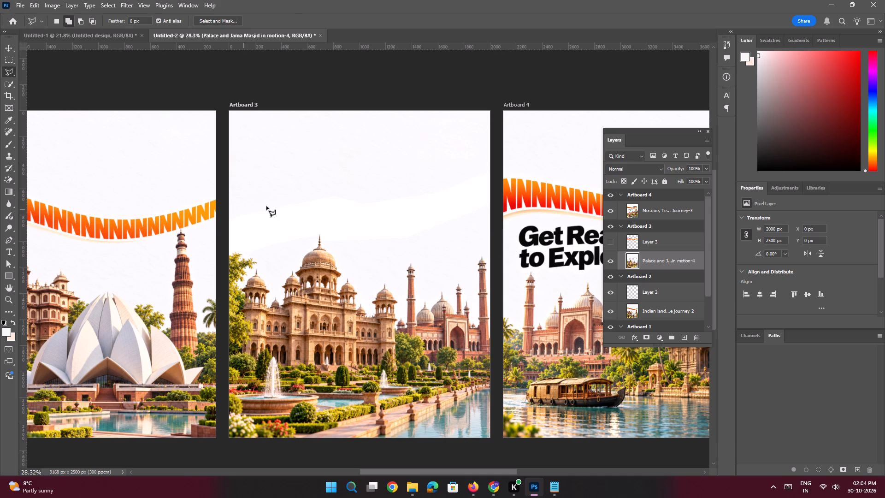
left_click(302, 199)
left_click(335, 193)
left_click(365, 196)
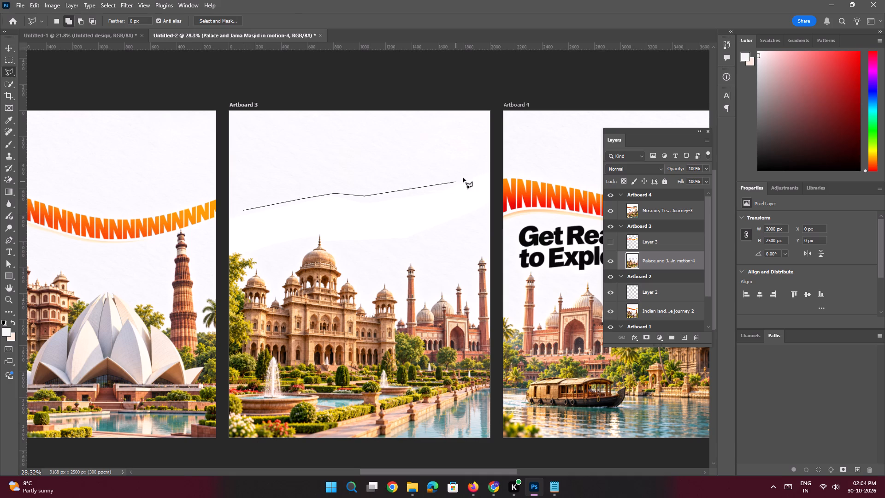
left_click(466, 175)
left_click(494, 169)
left_click(499, 200)
left_click(494, 211)
left_click(472, 221)
Continue the Polygonal Lasso outline along the cut-out area's lower edge from Artboard 3's right side to the palace's central dome.
left_click_drag(437, 235, 432, 235)
left_click(410, 242)
left_click(395, 243)
key("space")
triple_click(375, 243, "ctrl")
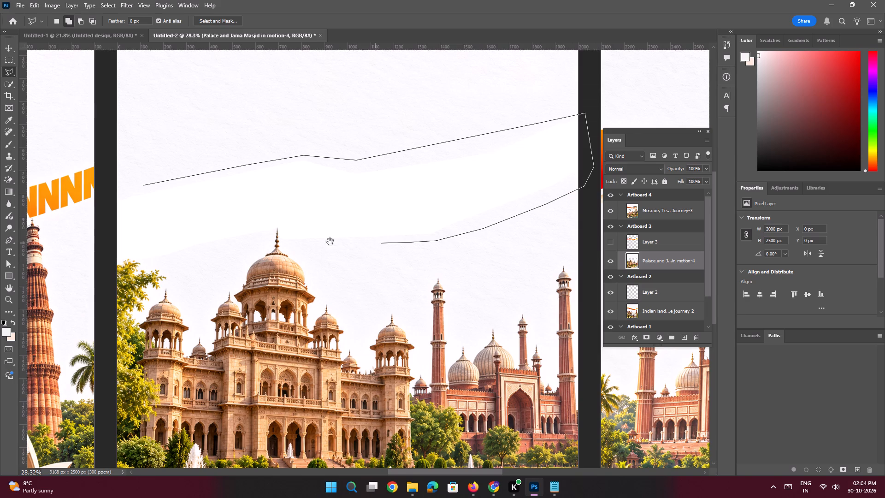
left_click(310, 247)
left_click(253, 243)
key("space")
triple_click(251, 241, "ctrl")
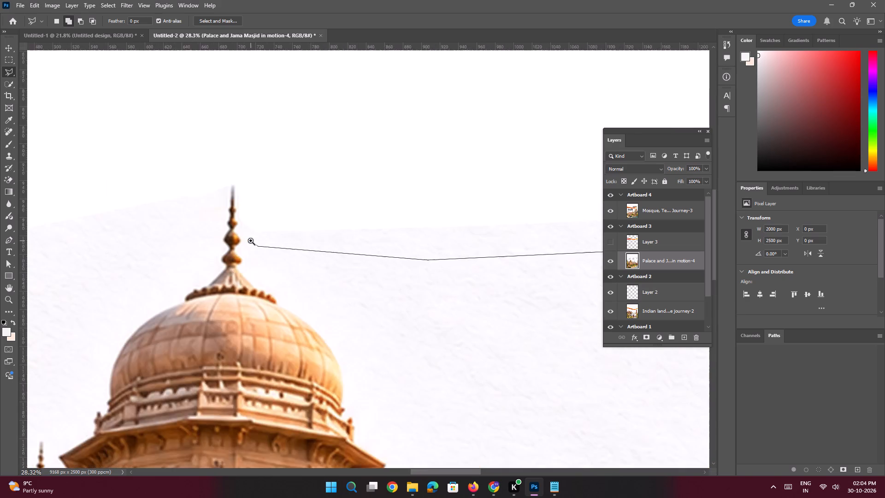
Carry the lasso outline closely around the tip of the central dome's finial, leaving the finial outside the selection.
key("space")
key("space")
key("space")
key("space")
key("space")
key("space")
key("space")
key("space")
key("space")
key("space")
key("space")
key("space")
key("space")
left_click_drag(251, 241, 285, 282)
left_click(279, 273)
left_click(273, 261)
left_click(268, 250)
left_click(265, 246)
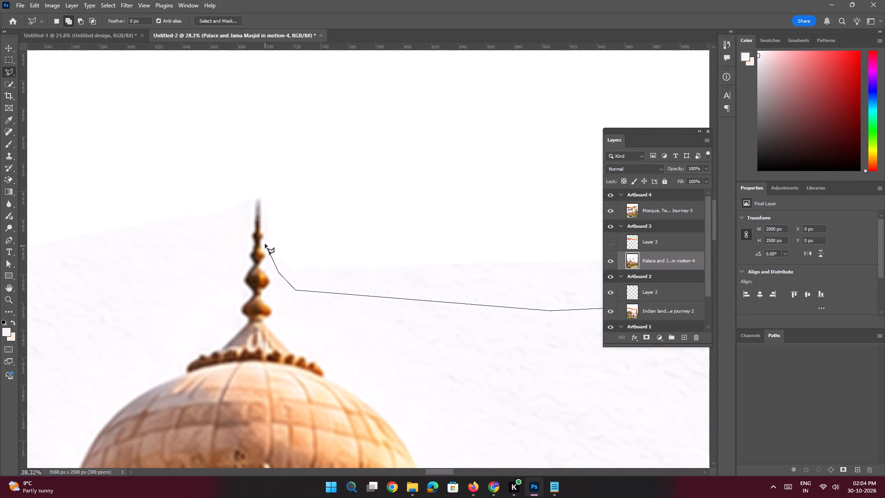
left_click(266, 237)
left_click(267, 221)
left_click(266, 212)
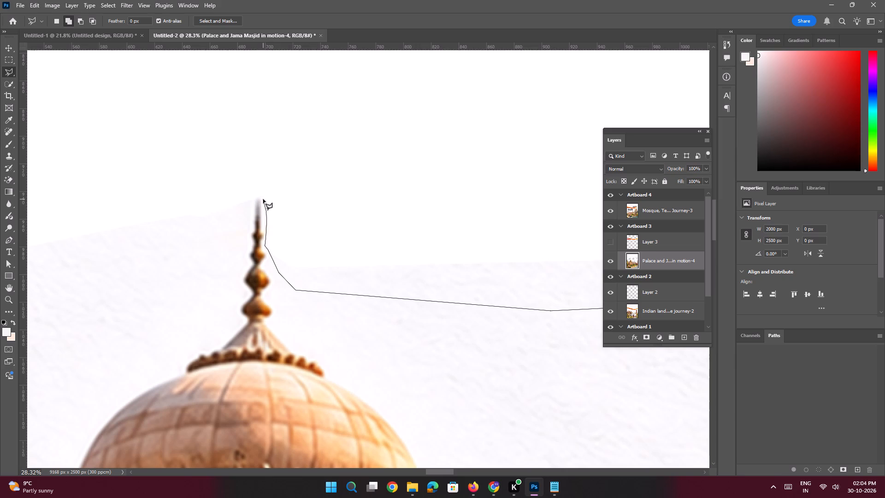
left_click(263, 197)
left_click(260, 194)
left_click(242, 206)
left_click(235, 212)
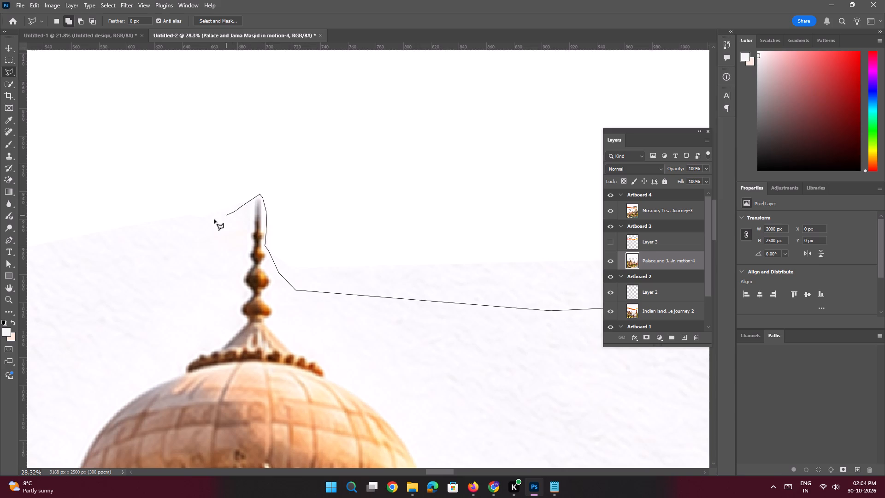
left_click(214, 220)
Close the outline above the tree and around Artboard 3's left edge, content-aware fill the selected cut-out area, and deselect.
scroll(214, 220, "down", 7, "alt")
key("space")
key("space")
key("space")
key("space")
key("space")
key("space")
key("space")
key("space")
key("space")
key("space")
key("space")
key("space")
key("space")
key("space")
key("space")
key("space")
key("space")
key("space")
key("space")
key("space")
left_click_drag(219, 236, 336, 243)
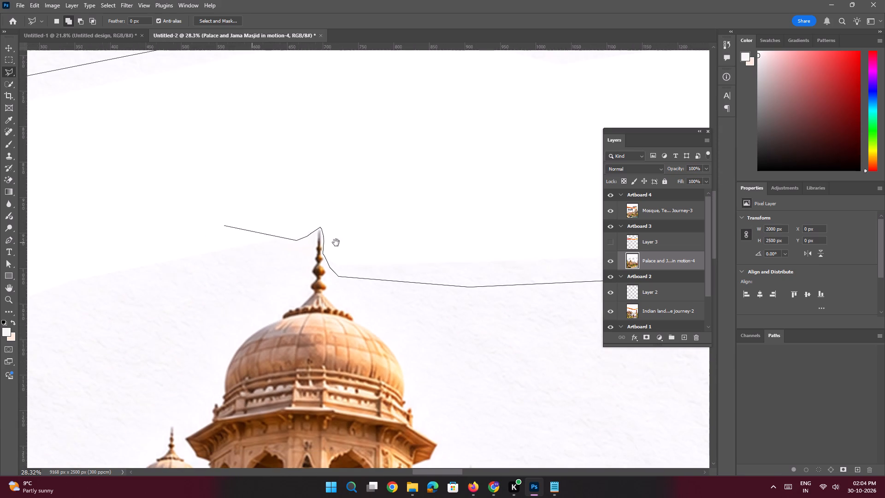
left_click_drag(336, 243, 472, 220)
left_click(309, 271)
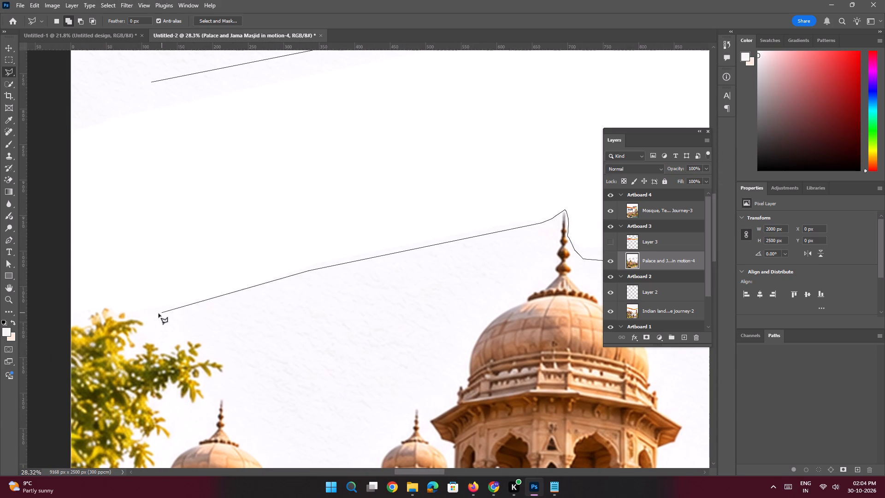
left_click(225, 299)
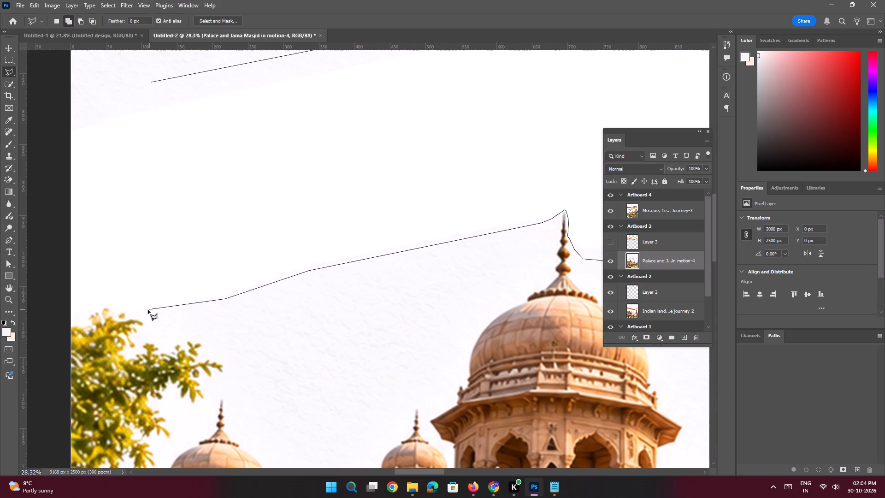
left_click(148, 310)
left_click(131, 312)
left_click(124, 312)
left_click(120, 309)
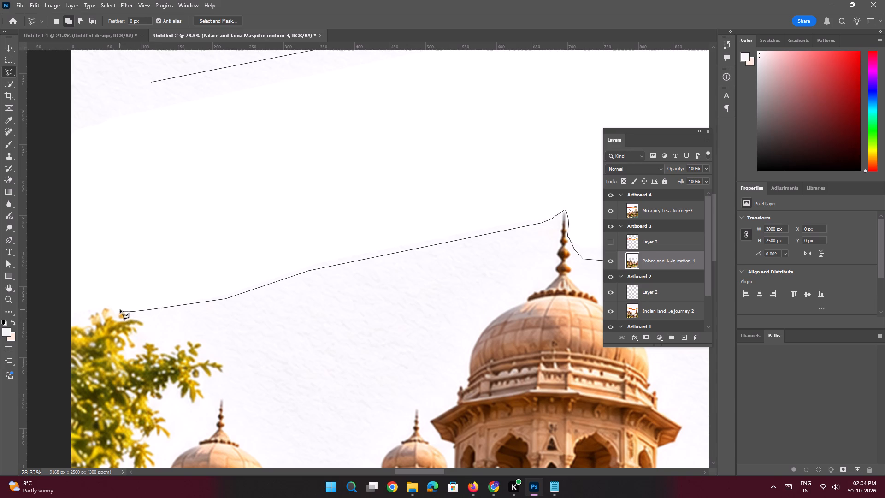
left_click(114, 306)
left_click(104, 303)
left_click(89, 309)
left_click(81, 315)
left_click(62, 319)
left_click(65, 299)
left_click(65, 108)
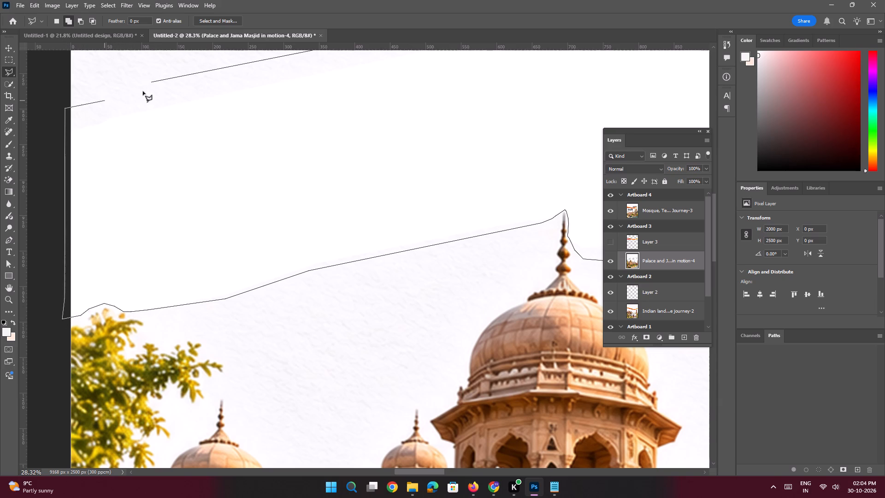
double_click(157, 82)
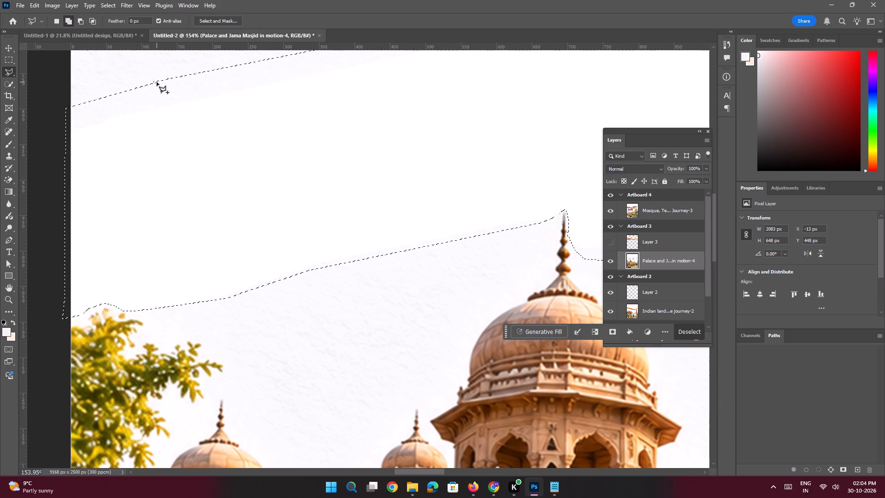
key("shift+BackSpace")
left_click(506, 121)
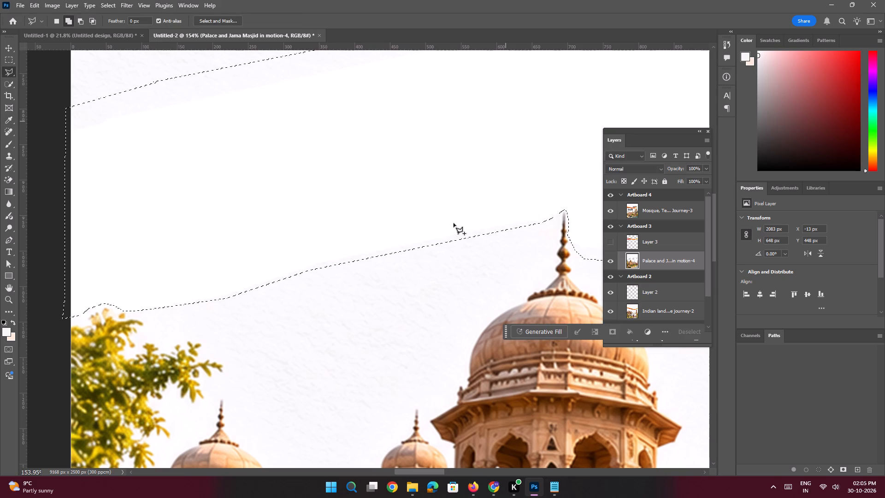
key("ctrl+d")
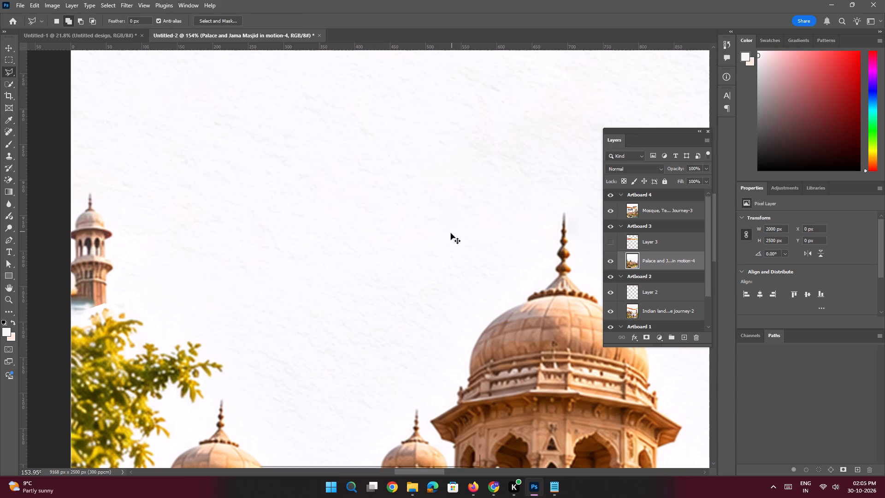
Outline the stray minaret above the tree at Artboard 3's left edge with the Polygonal Lasso, content-aware fill it, and deselect.
key("ctrl+space")
key("ctrl+space")
key("ctrl+space")
key("ctrl+space")
key("ctrl+space")
key("ctrl+space")
key("ctrl+space")
key("ctrl+space")
key("ctrl+space")
key("ctrl+space")
key("ctrl+space")
key("ctrl+space")
key("ctrl+space")
key("ctrl+space")
key("ctrl+space")
key("ctrl+space")
key("ctrl+space")
key("ctrl+space")
key("ctrl+space")
key("ctrl+space")
left_click_drag(424, 266, 331, 245, "ctrl")
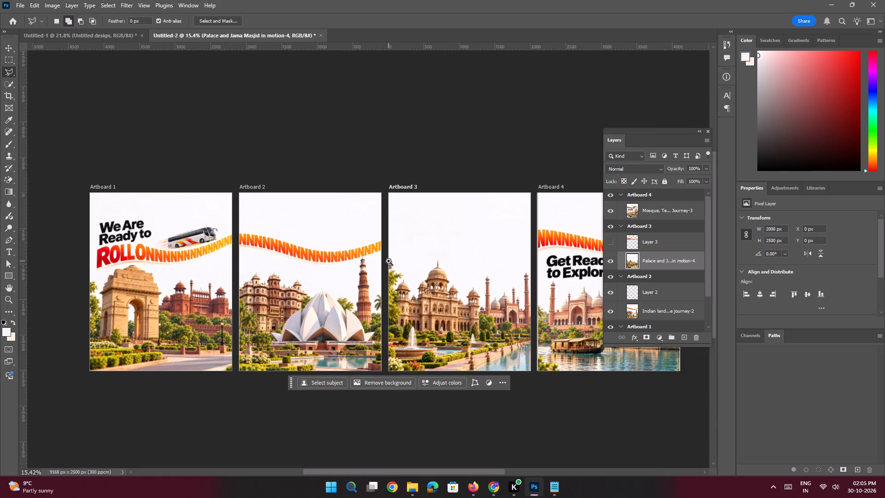
left_click_drag(396, 259, 488, 377, "ctrl")
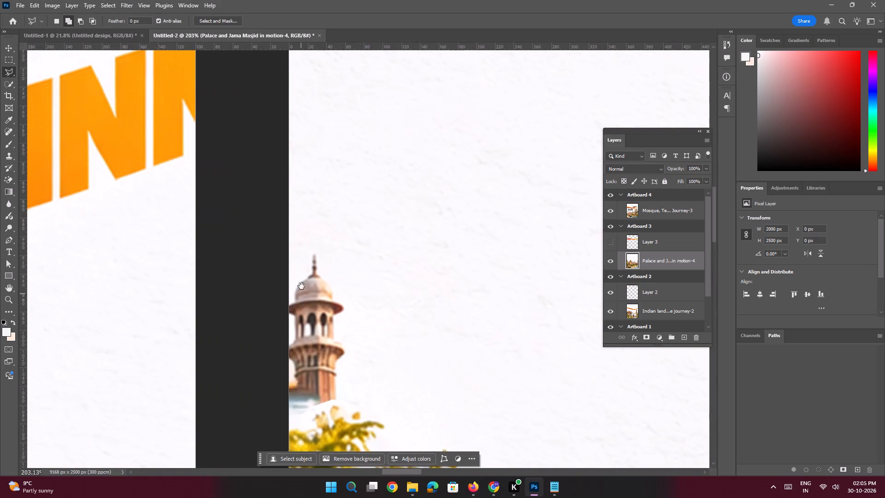
left_click(274, 267)
left_click(308, 238)
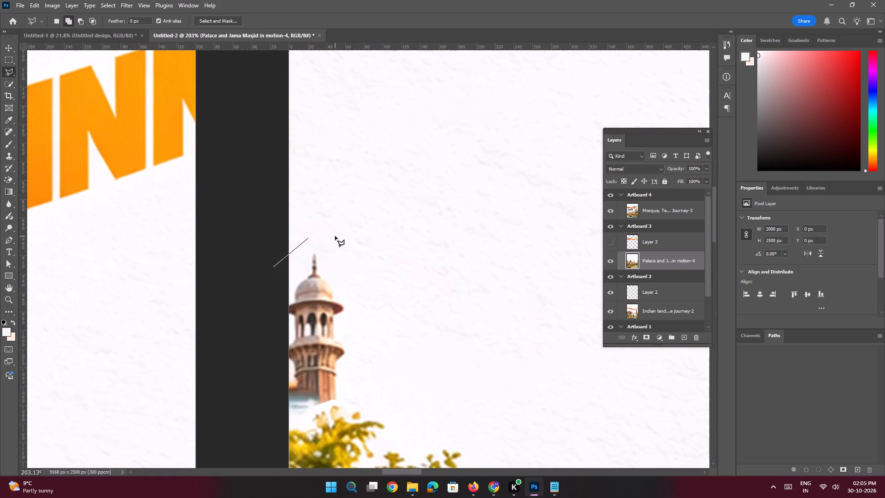
key("space")
key("space")
key("space")
key("space")
key("space")
key("space")
key("space")
key("space")
key("space")
key("space")
key("space")
key("space")
left_click_drag(335, 236, 355, 184)
left_click_drag(371, 217, 371, 222)
left_click(373, 296)
left_click_drag(373, 321, 372, 326)
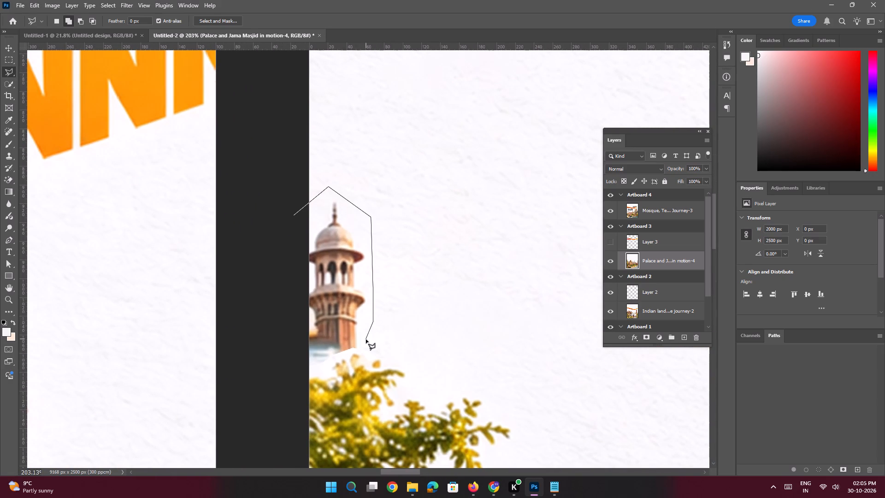
left_click(366, 339)
left_click(357, 350)
left_click_drag(314, 370, 308, 369)
left_click_drag(291, 362, 291, 351)
double_click(296, 213)
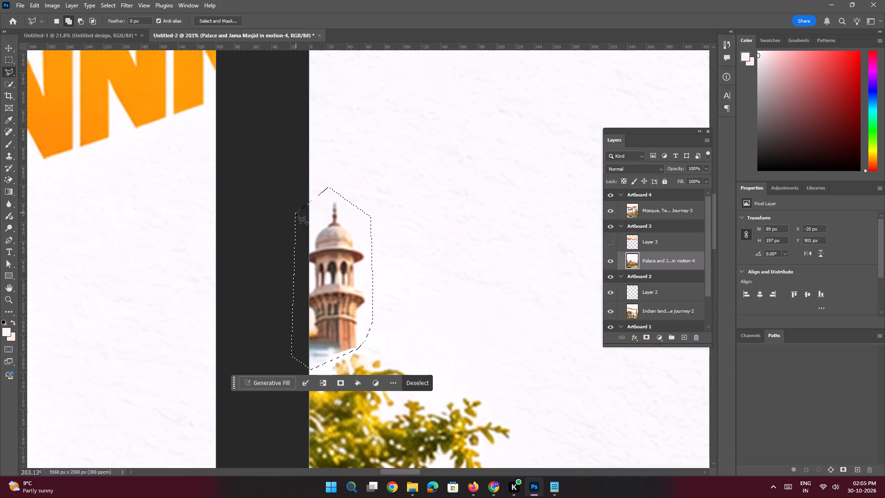
key("shift+BackSpace")
key("Return")
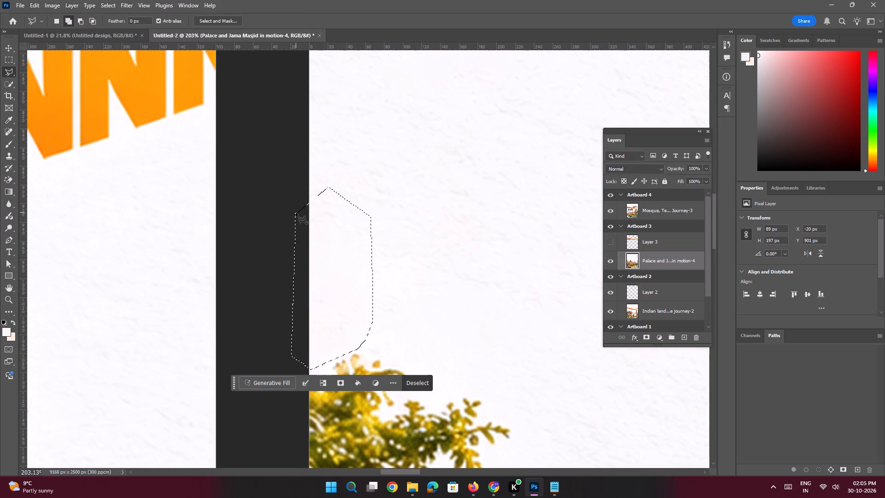
key("ctrl+d")
Show the separated ribbon layer, Layer 3, in Artboard 3 again over the repaired background.
key("ctrl+0")
key("space")
key("space")
key("space")
key("space")
key("space")
key("space")
key("space")
key("space")
key("space")
key("space")
key("space")
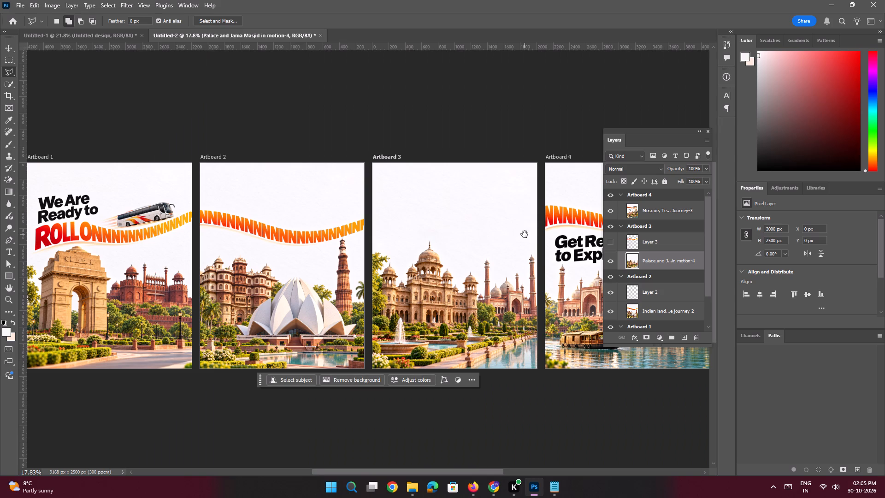
left_click_drag(525, 234, 505, 234)
left_click(608, 244)
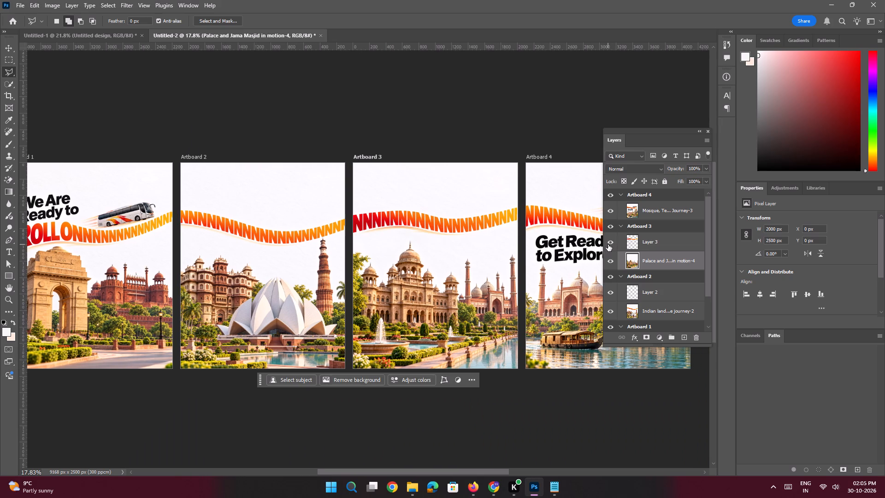
Examine the ribbon's continuity and the backgrounds across all four artboards, ending with the Move tool active and no layer selected.
key("space")
key("space")
key("space")
key("space")
key("space")
key("space")
key("space")
key("space")
key("space")
key("space")
key("space")
key("space")
key("space")
key("space")
key("space")
key("space")
key("space")
key("space")
key("space")
key("space")
left_click_drag(470, 210, 384, 207)
left_click_drag(417, 231, 392, 226, "ctrl")
left_click_drag(370, 236, 429, 233)
left_click_drag(427, 233, 420, 233, "ctrl")
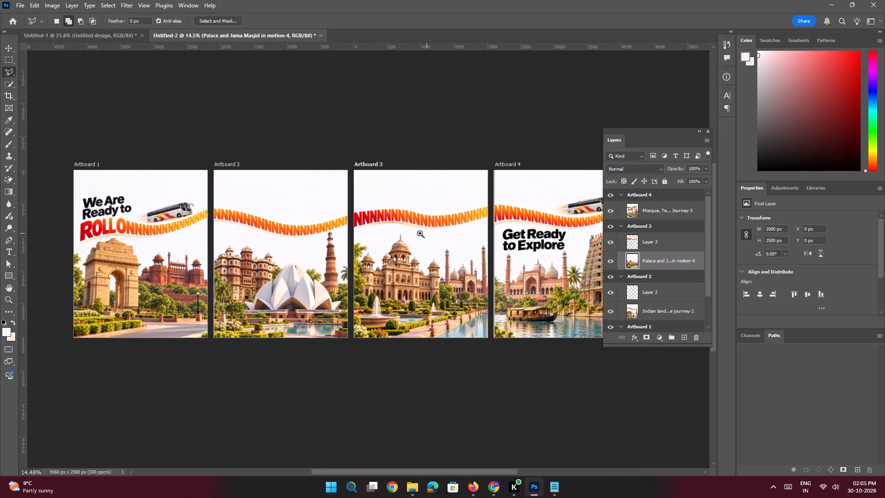
left_click_drag(420, 233, 409, 231, "ctrl")
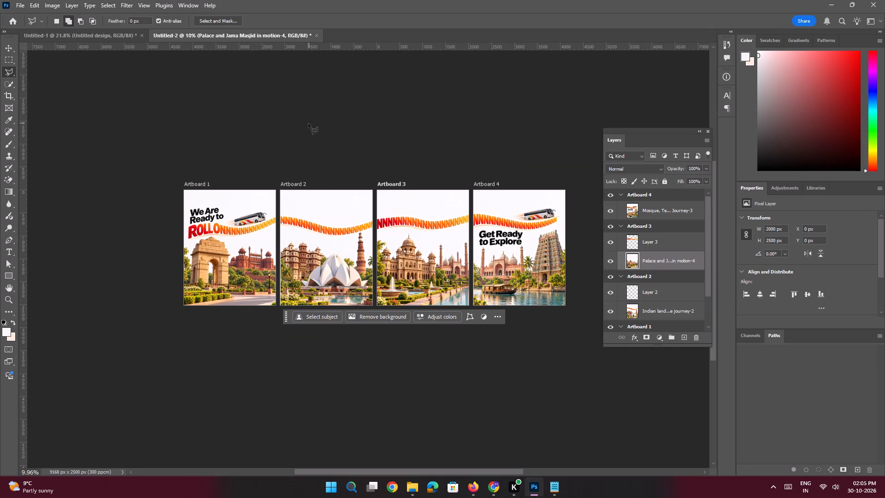
left_click(9, 51)
left_click(63, 119)
Add a guide layout with 75 px margins on all four sides to Artboard 1.
key("space")
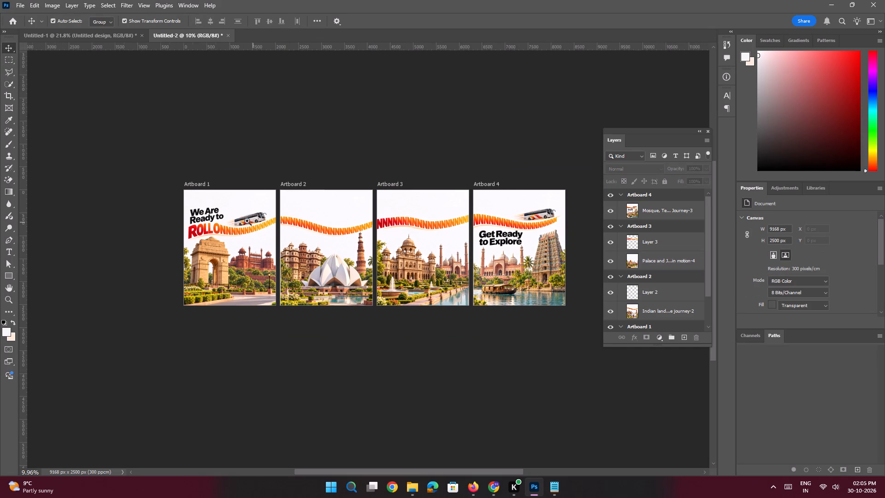
left_click_drag(243, 219, 251, 235, "ctrl")
left_click_drag(283, 221, 314, 231)
left_click_drag(266, 216, 277, 227, "ctrl")
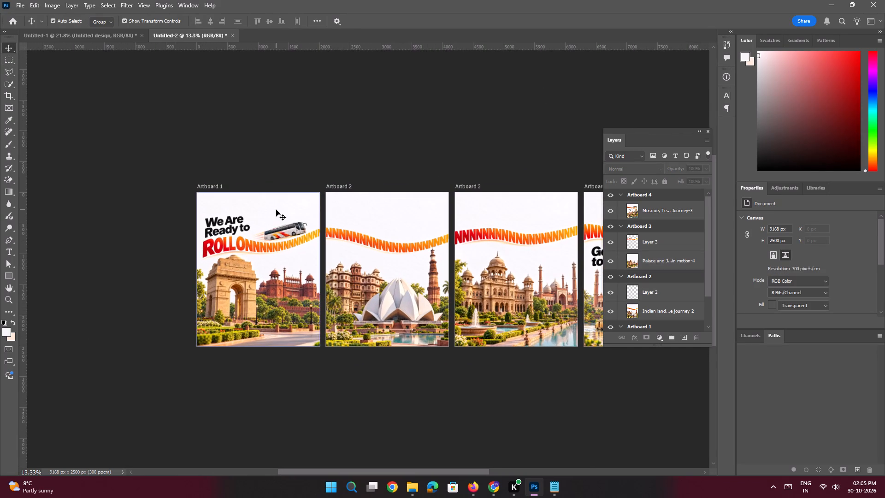
left_click(276, 210)
left_click(145, 5)
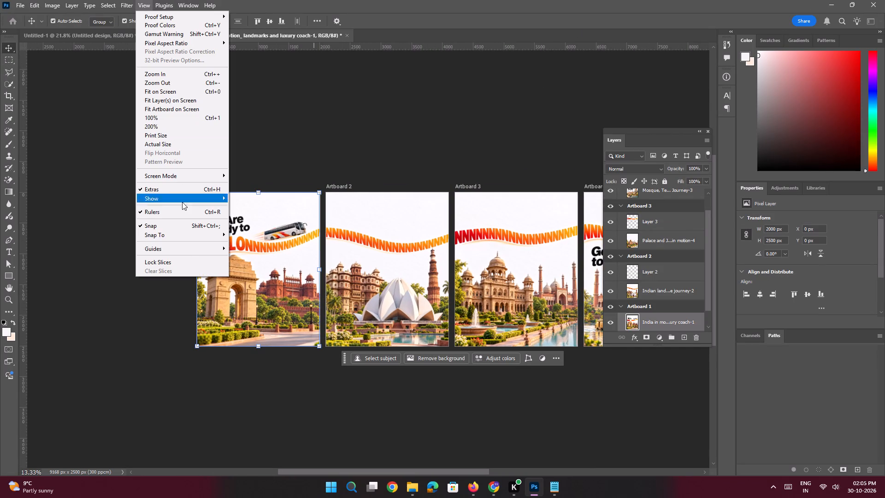
left_click(274, 310)
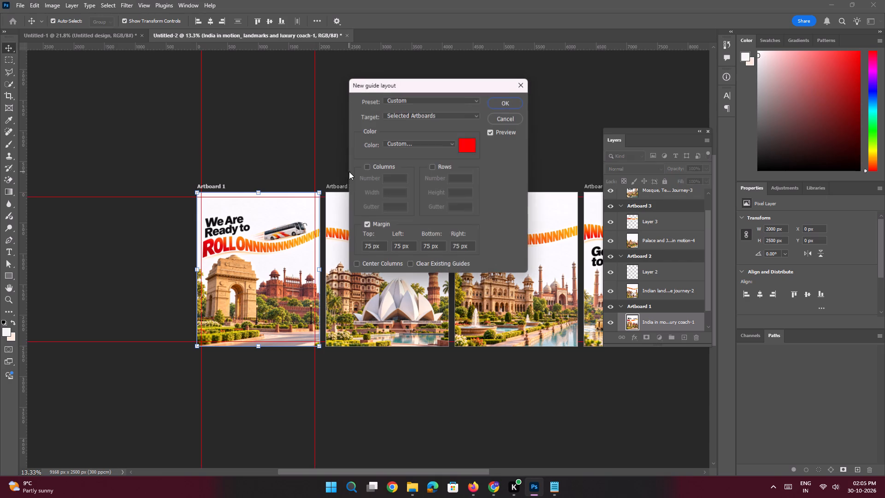
left_click(498, 104)
Copy the NVT Travels logo layer, Untitled design, from the Untitled-1 document into Artboard 1 of Untitled-2.
key("space")
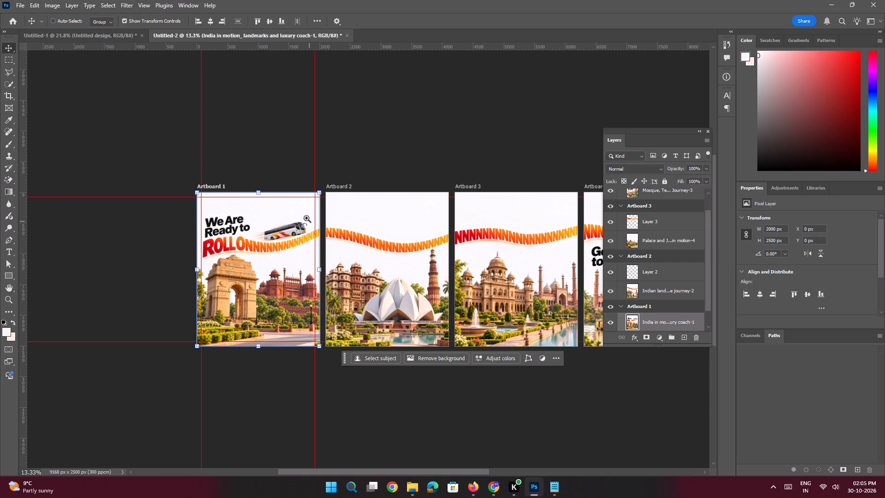
left_click_drag(305, 218, 329, 241, "ctrl")
left_click_drag(315, 237, 370, 201)
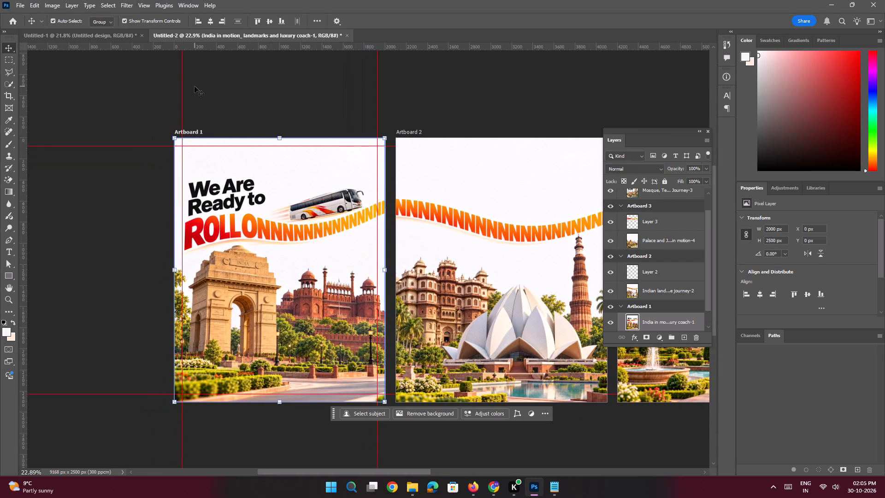
left_click(88, 34)
key("space")
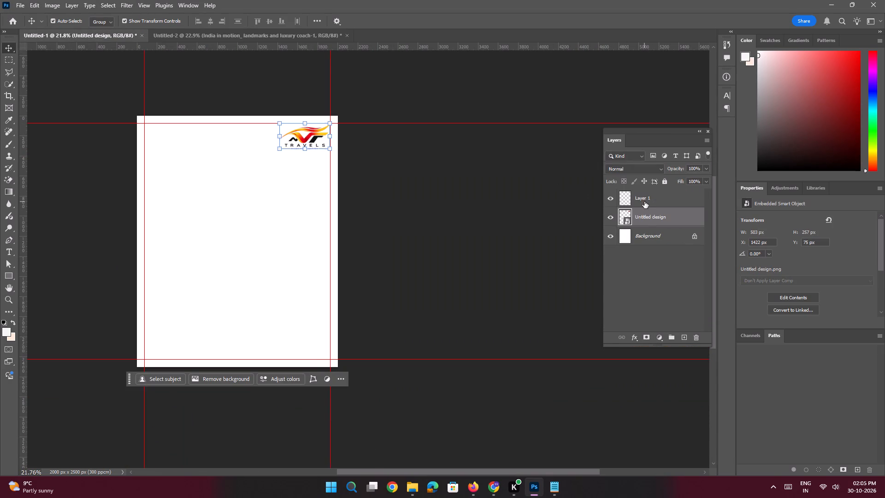
left_click_drag(645, 214, 214, 35)
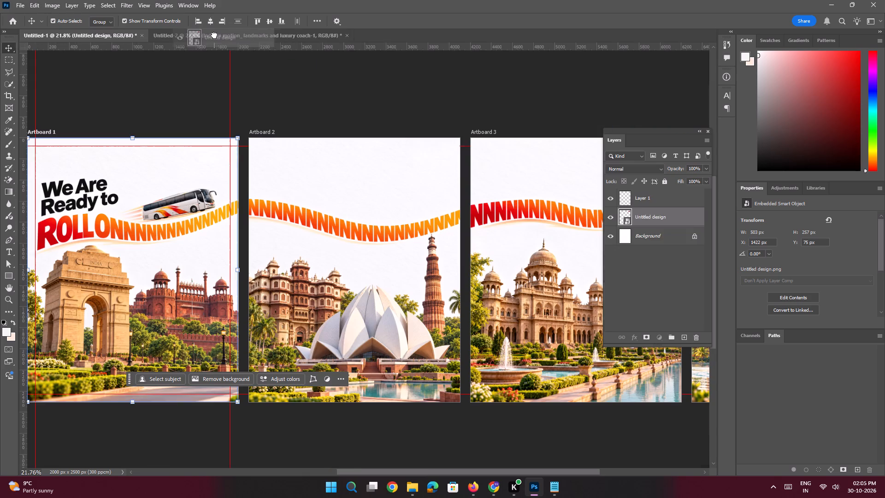
left_click_drag(214, 35, 191, 166)
Move the logo into Artboard 1's top-right corner, snapped to the margin guides at X 1422 px, Y 75 px.
key("ctrl+space")
key("ctrl+space")
key("ctrl+space")
key("ctrl+space")
key("ctrl+space")
key("ctrl+space")
key("ctrl+space")
key("ctrl+space")
key("ctrl+space")
key("ctrl+space")
key("ctrl+space")
key("ctrl+space")
key("ctrl+space")
key("ctrl+space")
key("ctrl+space")
key("ctrl+space")
key("ctrl+space")
key("ctrl+space")
key("ctrl+space")
key("ctrl+space")
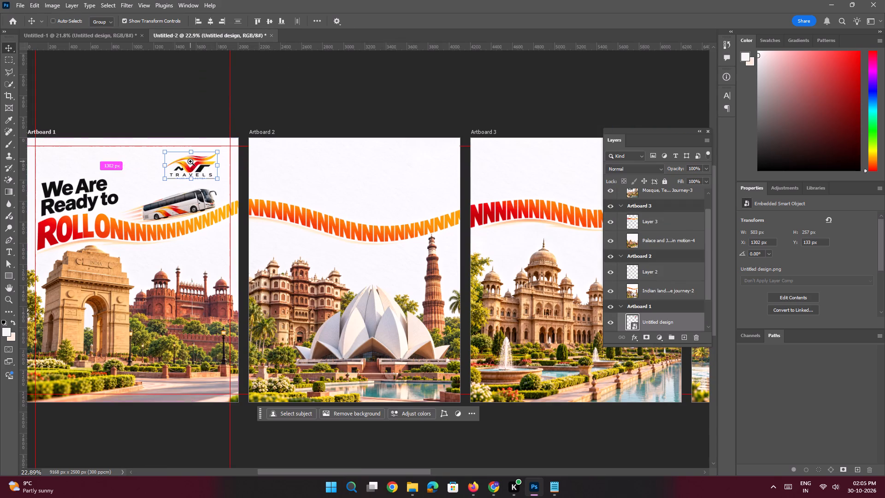
left_click_drag(190, 161, 245, 206, "ctrl")
left_click_drag(243, 161, 242, 173)
left_click_drag(254, 163, 307, 138)
key("space")
left_click_drag(302, 165, 276, 159, "ctrl")
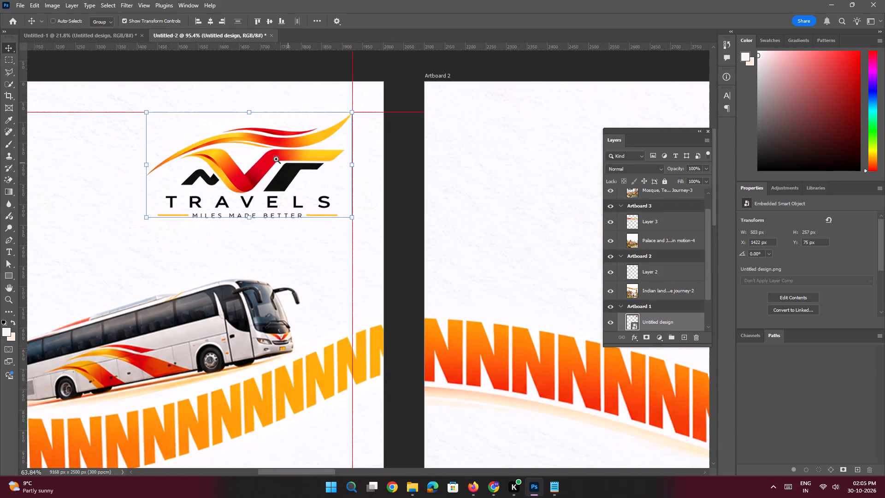
left_click_drag(276, 159, 241, 150, "ctrl")
left_click_drag(392, 191, 354, 181)
Add a guide layout with 75 px margins on all four sides to Artboard 2.
left_click(395, 179)
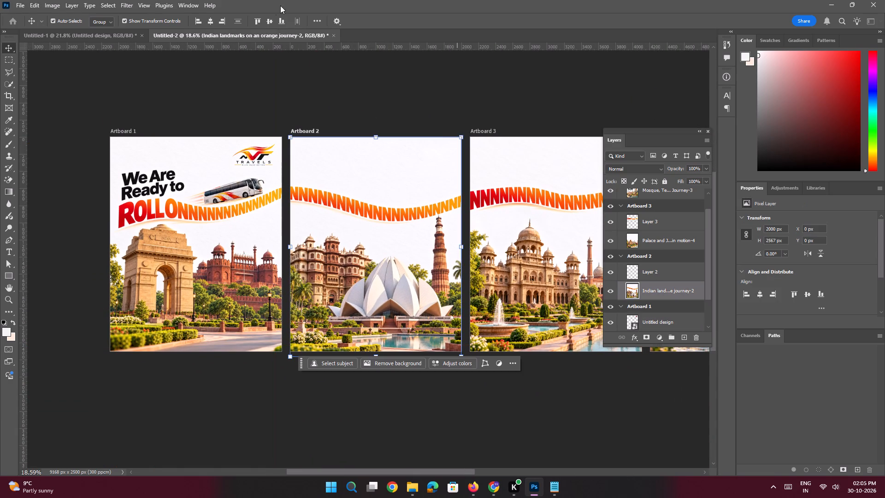
left_click(146, 5)
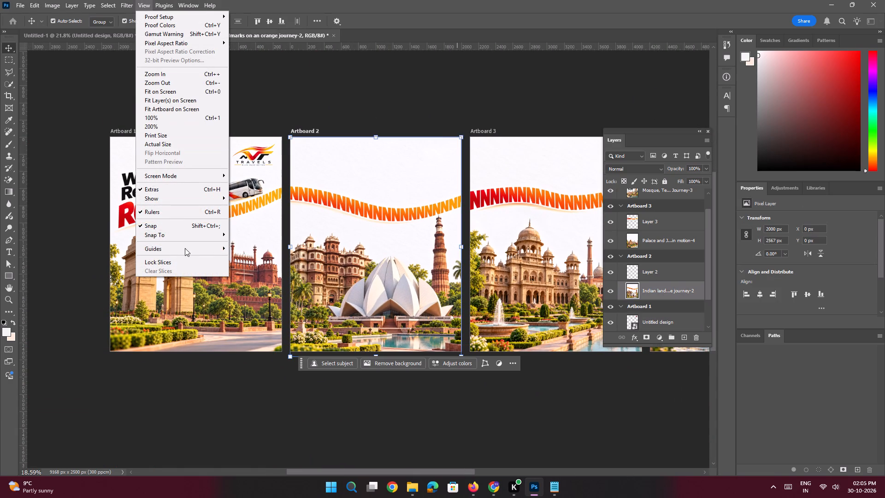
left_click(261, 308)
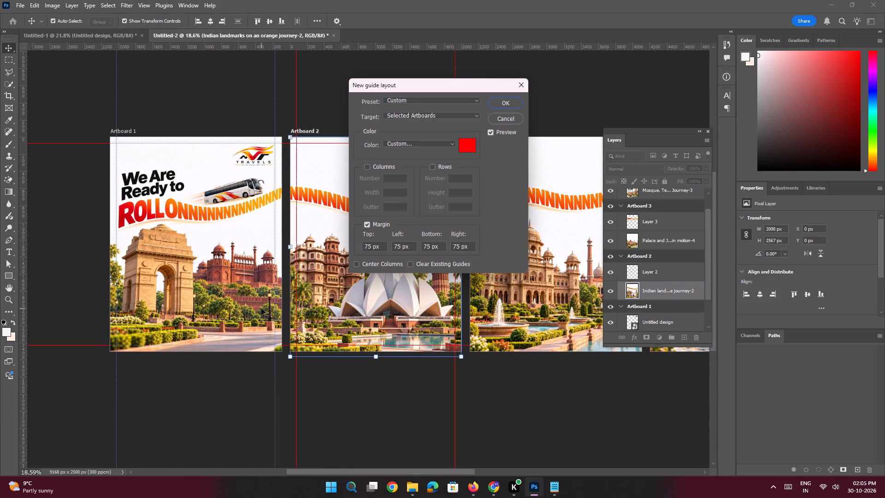
key("Return")
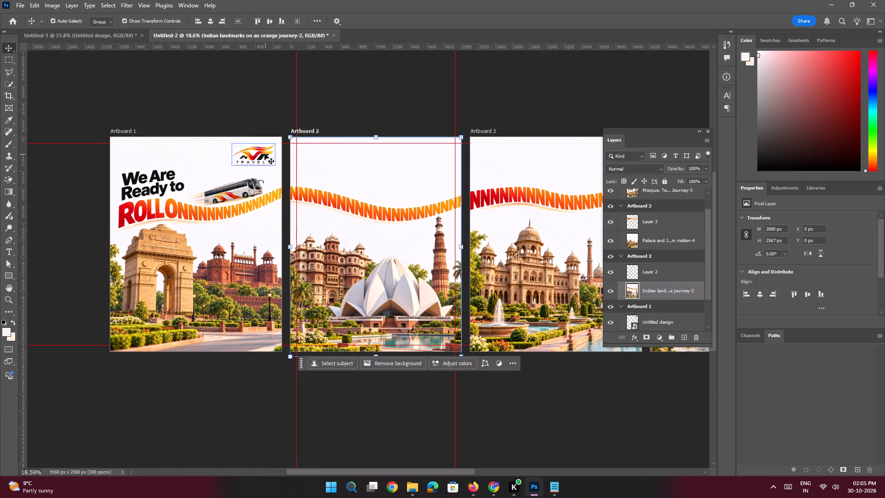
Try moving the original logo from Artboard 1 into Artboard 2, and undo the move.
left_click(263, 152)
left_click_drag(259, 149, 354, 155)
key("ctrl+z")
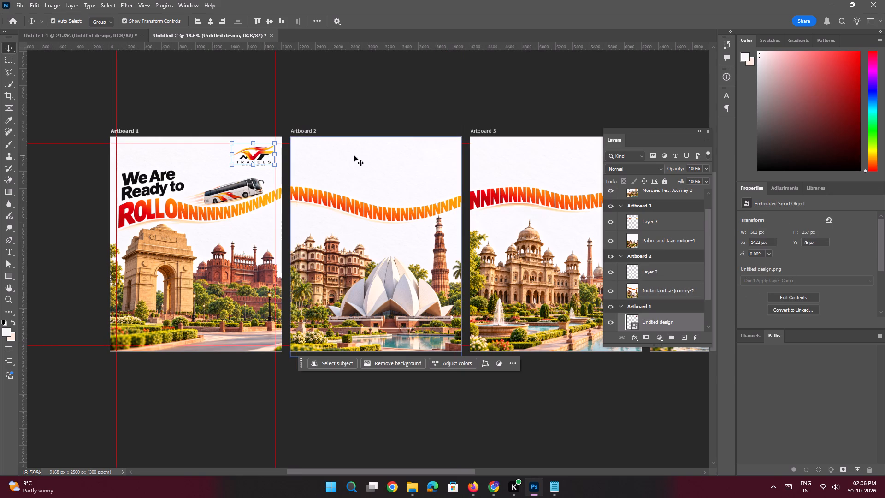
Duplicate Artboard 1's logo and move the copy straight across to Artboard 2's top-right margin corner at X 1422 px, Y 75 px.
key("ctrl+j")
left_click_drag(261, 149, 318, 148, "shift")
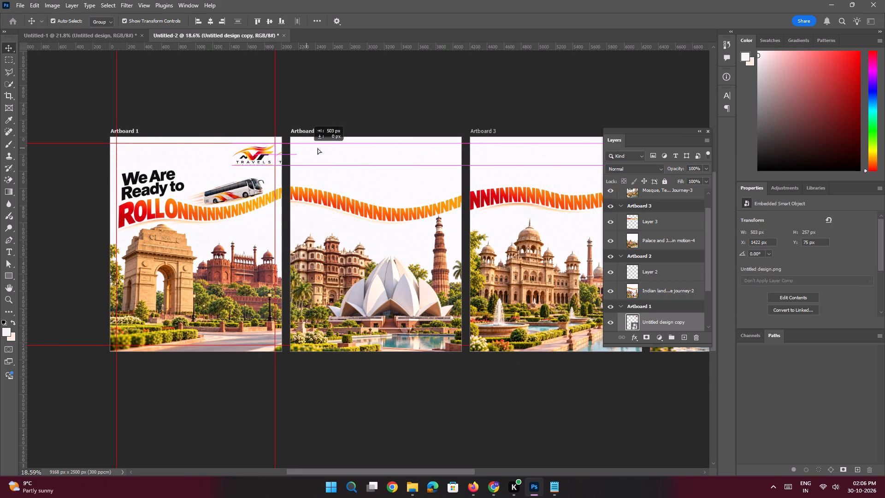
left_click_drag(318, 148, 439, 151, "shift")
key("space")
key("space")
key("space")
key("space")
key("space")
key("space")
key("space")
key("space")
key("space")
left_click_drag(449, 145, 440, 148)
left_click(478, 113)
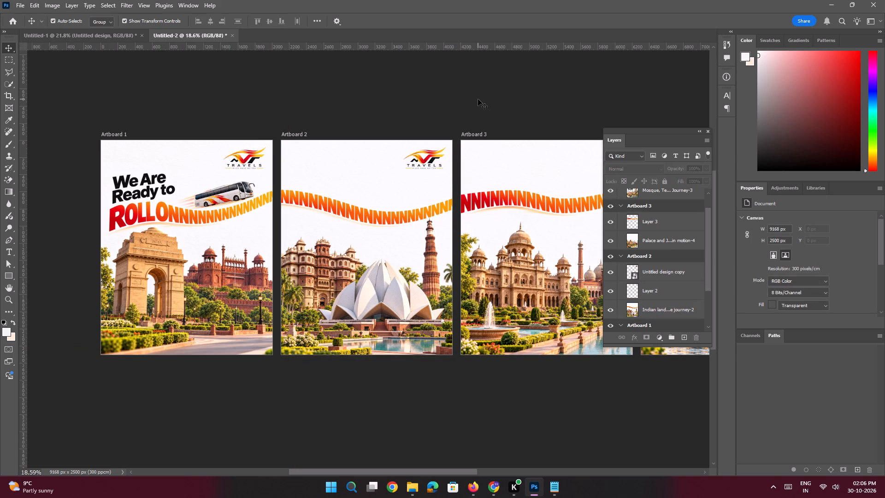
Add a guide layout with 75 px margins on all four sides to Artboard 3.
key("space")
key("space")
key("space")
key("space")
key("space")
key("space")
key("space")
key("space")
key("space")
key("space")
key("space")
key("space")
left_click_drag(463, 163, 357, 168)
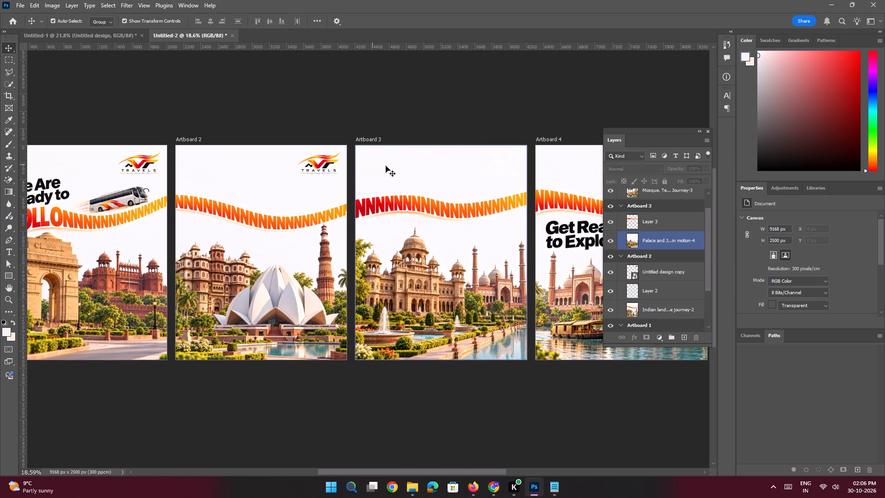
left_click(425, 170)
left_click(147, 6)
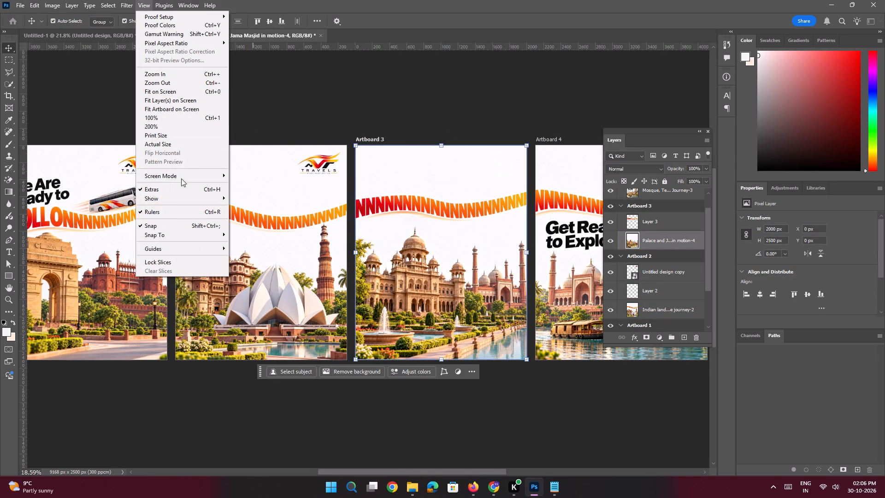
left_click(243, 310)
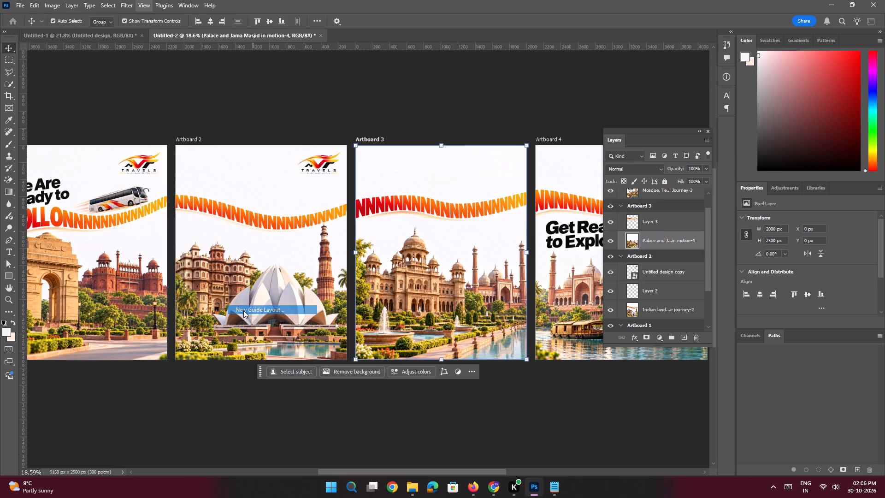
key("Return")
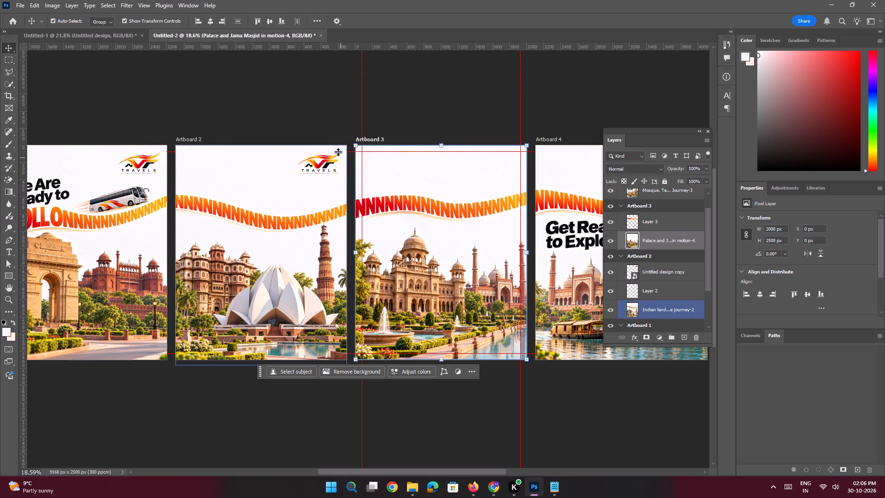
Duplicate Artboard 2's logo and move the copy straight across to Artboard 3's top-right margin corner at X 1422 px, Y 75 px.
left_click(333, 161)
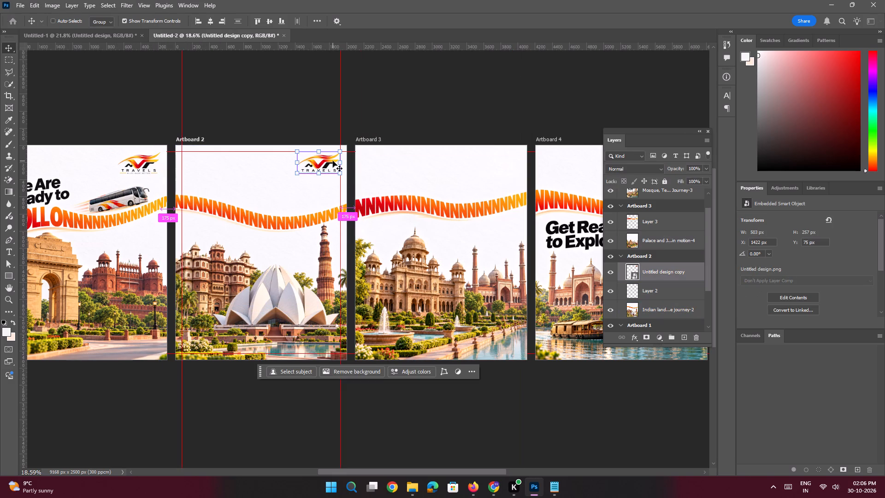
key("ctrl+j")
left_click_drag(327, 161, 501, 159, "shift")
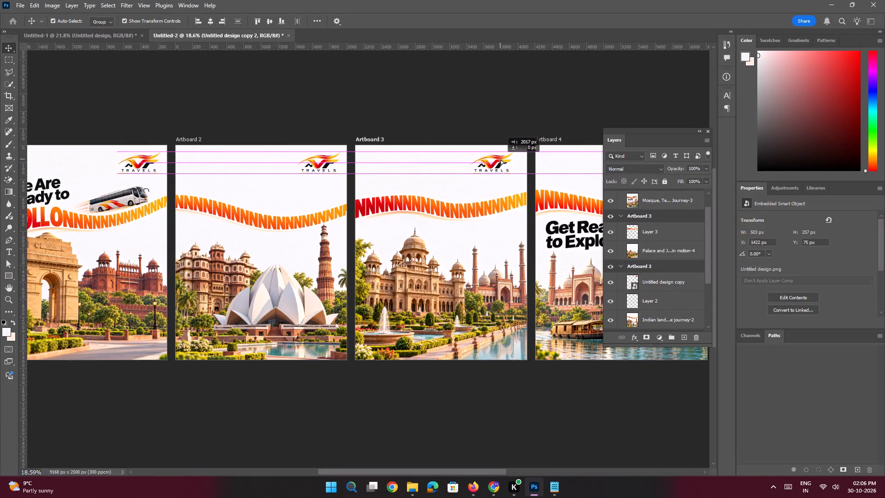
left_click_drag(501, 159, 504, 159, "shift")
key("space")
key("space")
key("space")
key("space")
key("space")
key("space")
key("space")
key("space")
key("space")
key("space")
left_click_drag(513, 155, 427, 169)
left_click(475, 140)
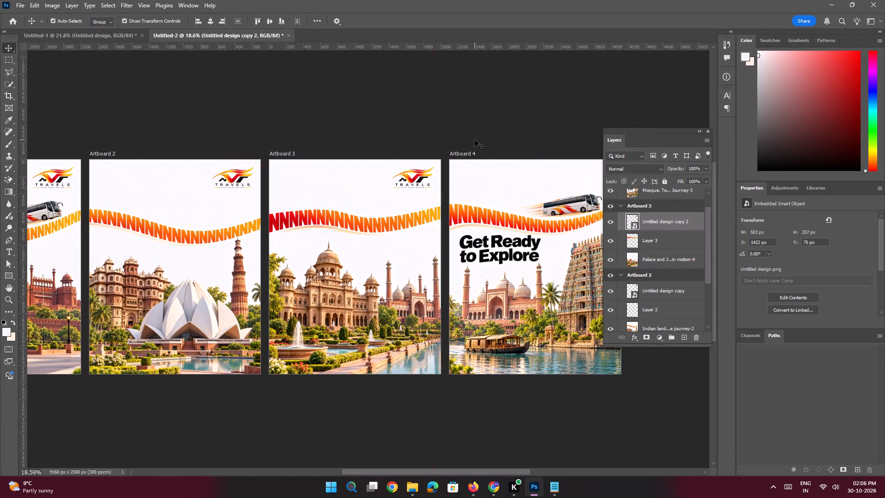
Add a guide layout with 75 px margins on all four sides to Artboard 4.
key("space")
key("space")
key("space")
key("space")
key("space")
key("space")
key("space")
left_click_drag(481, 200, 346, 182)
left_click(407, 183)
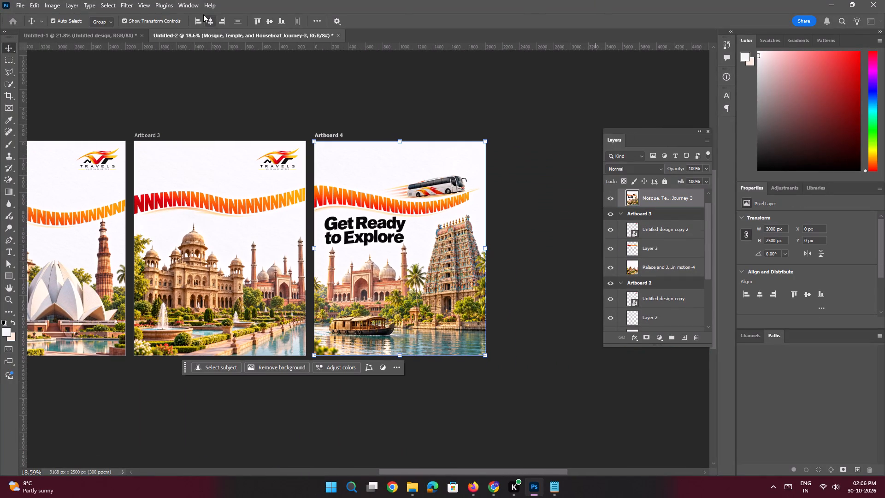
left_click(148, 6)
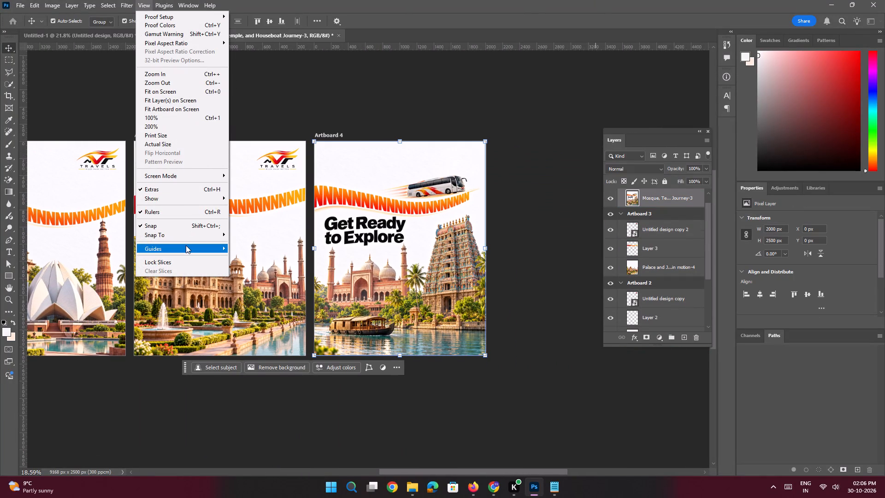
left_click(252, 312)
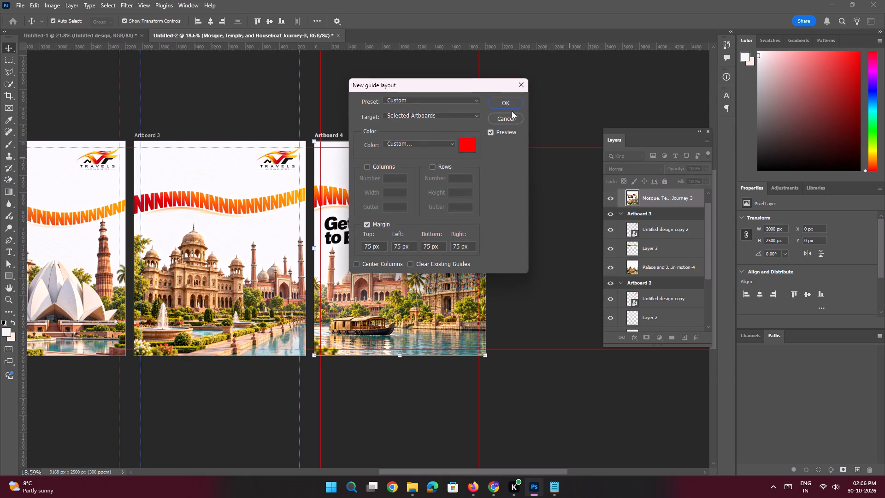
left_click(507, 105)
Duplicate Artboard 3's logo and move the copy straight across to Artboard 4's top-right corner above the bus, then deselect.
left_click(285, 157)
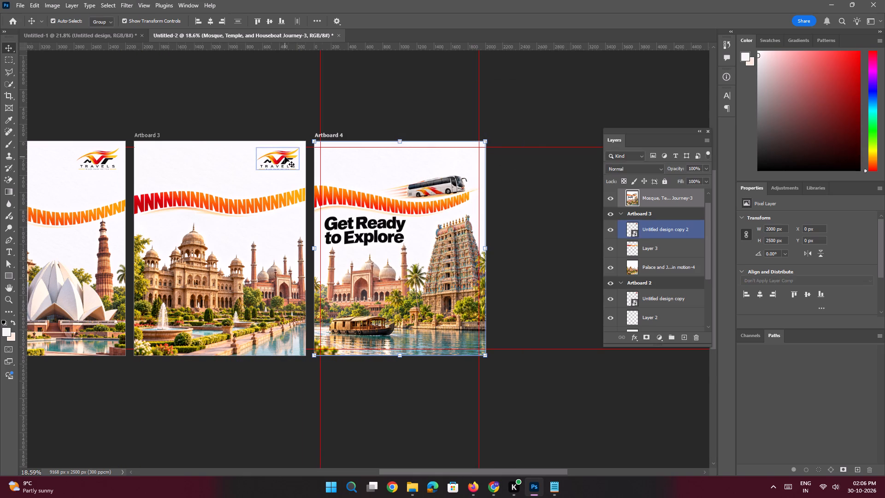
key("ctrl+j")
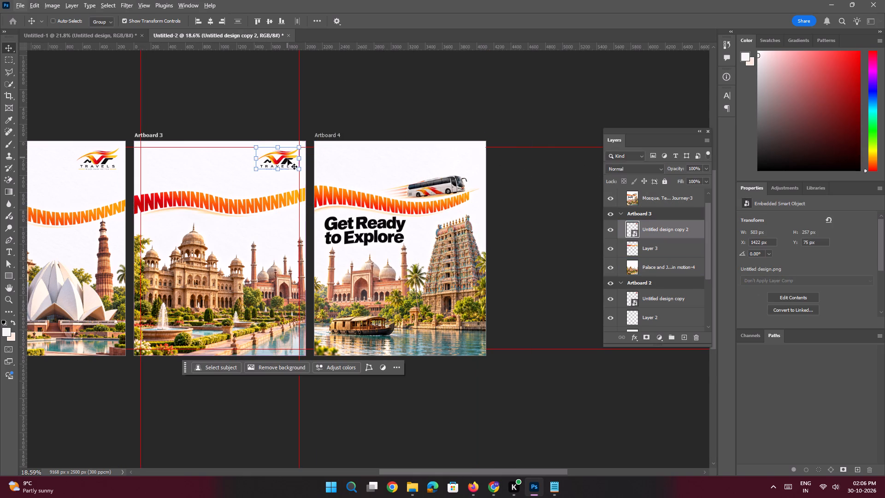
left_click_drag(287, 155, 454, 153, "shift")
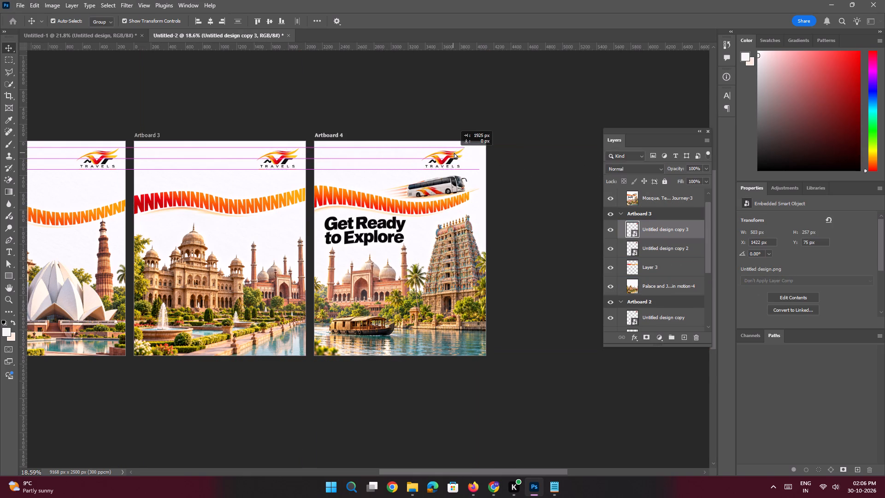
left_click_drag(454, 153, 469, 152, "shift")
left_click(526, 166)
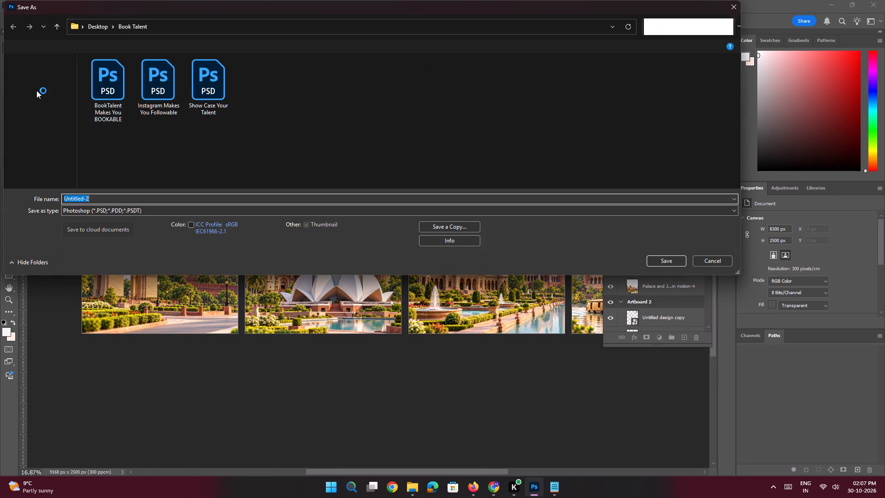
left_click(41, 80)
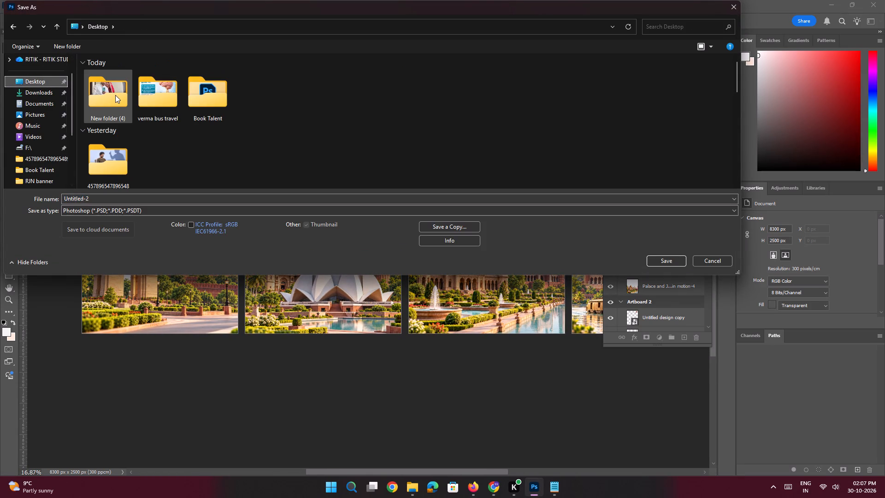
double_click(149, 101)
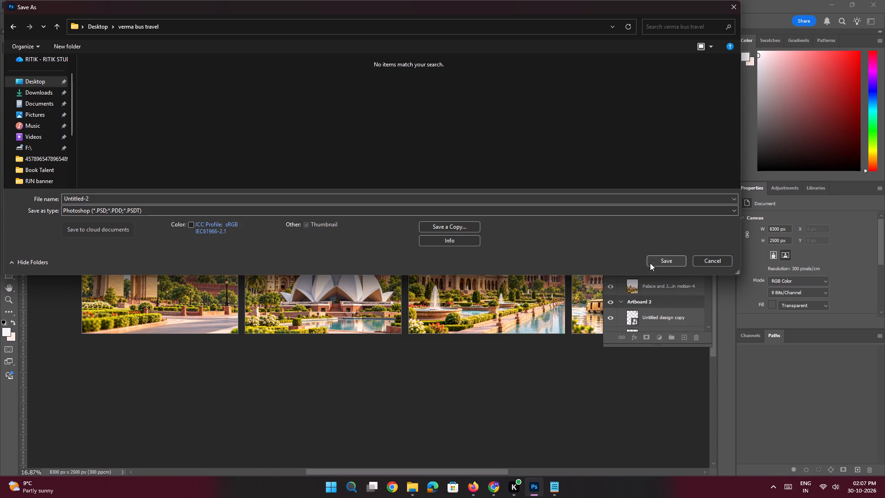
left_click(651, 261)
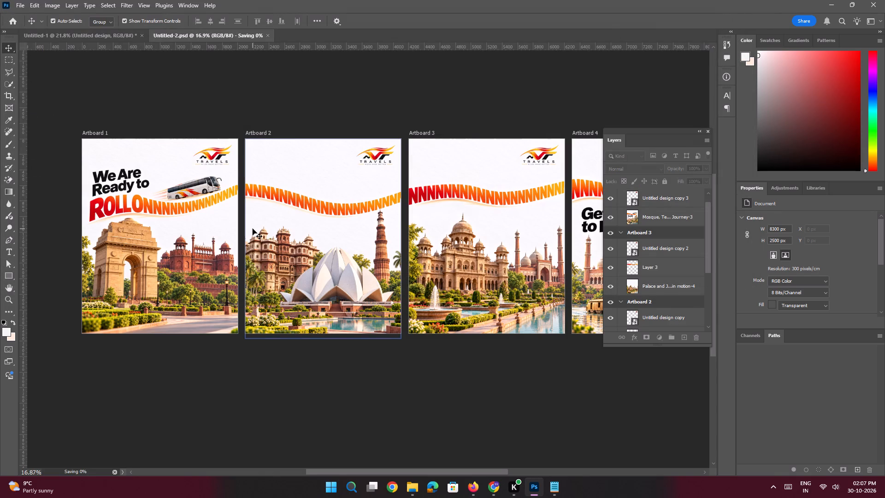
Export all four artboards as 2000 x 2500 px PNG files at 1x scale with transparency.
key("ctrl+alt+shift+w")
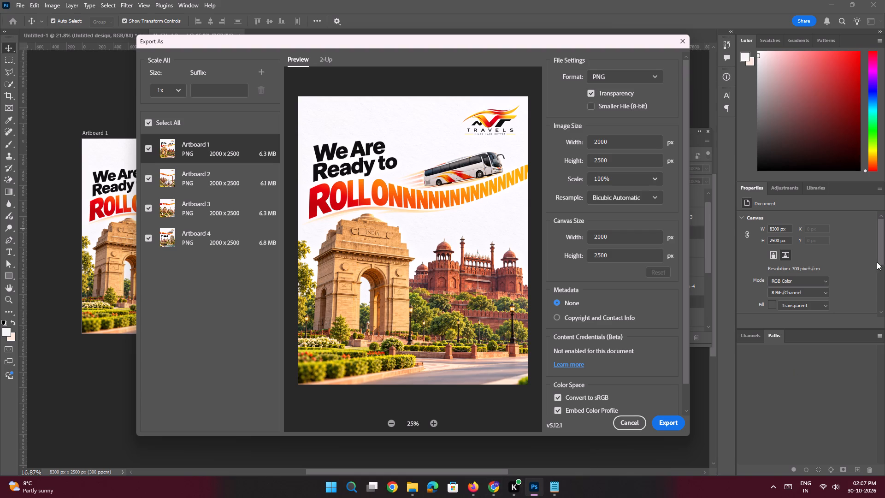
left_click(670, 422)
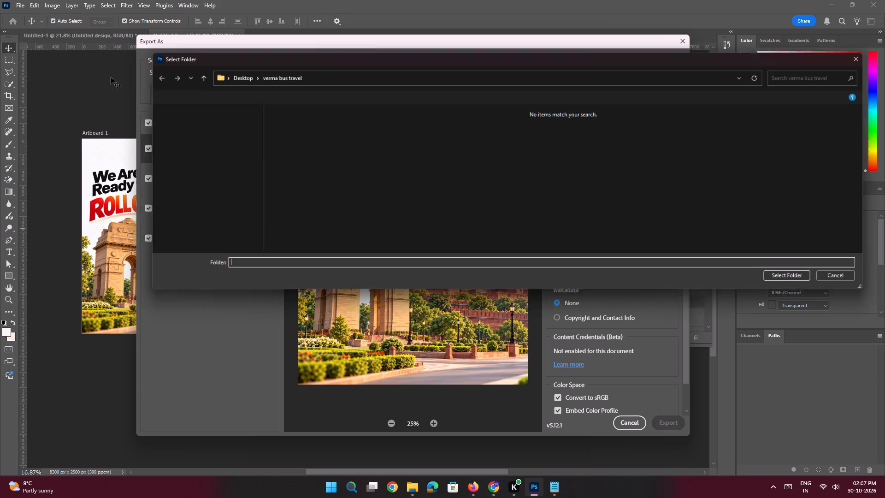
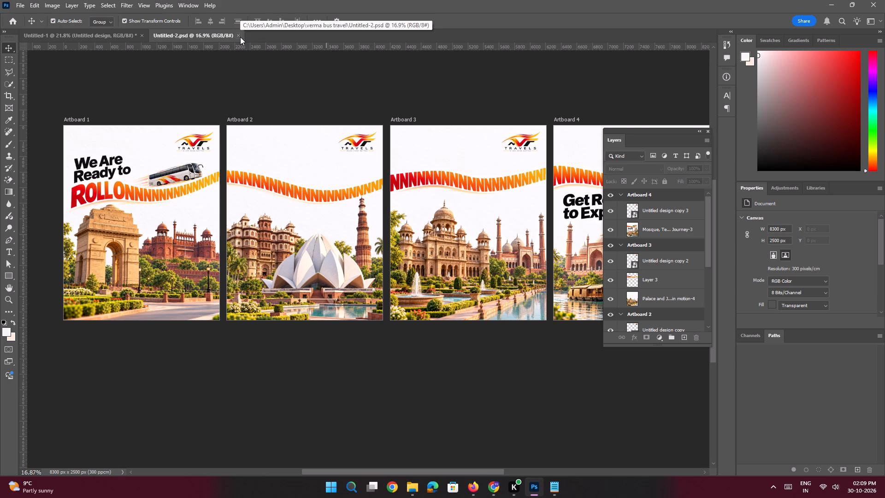
Close the saved Untitled-2.psd carousel document.
left_click(240, 37)
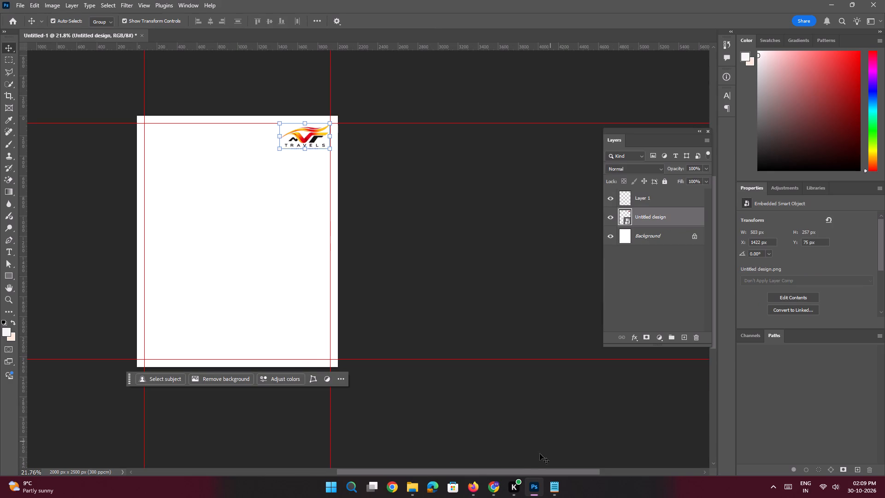